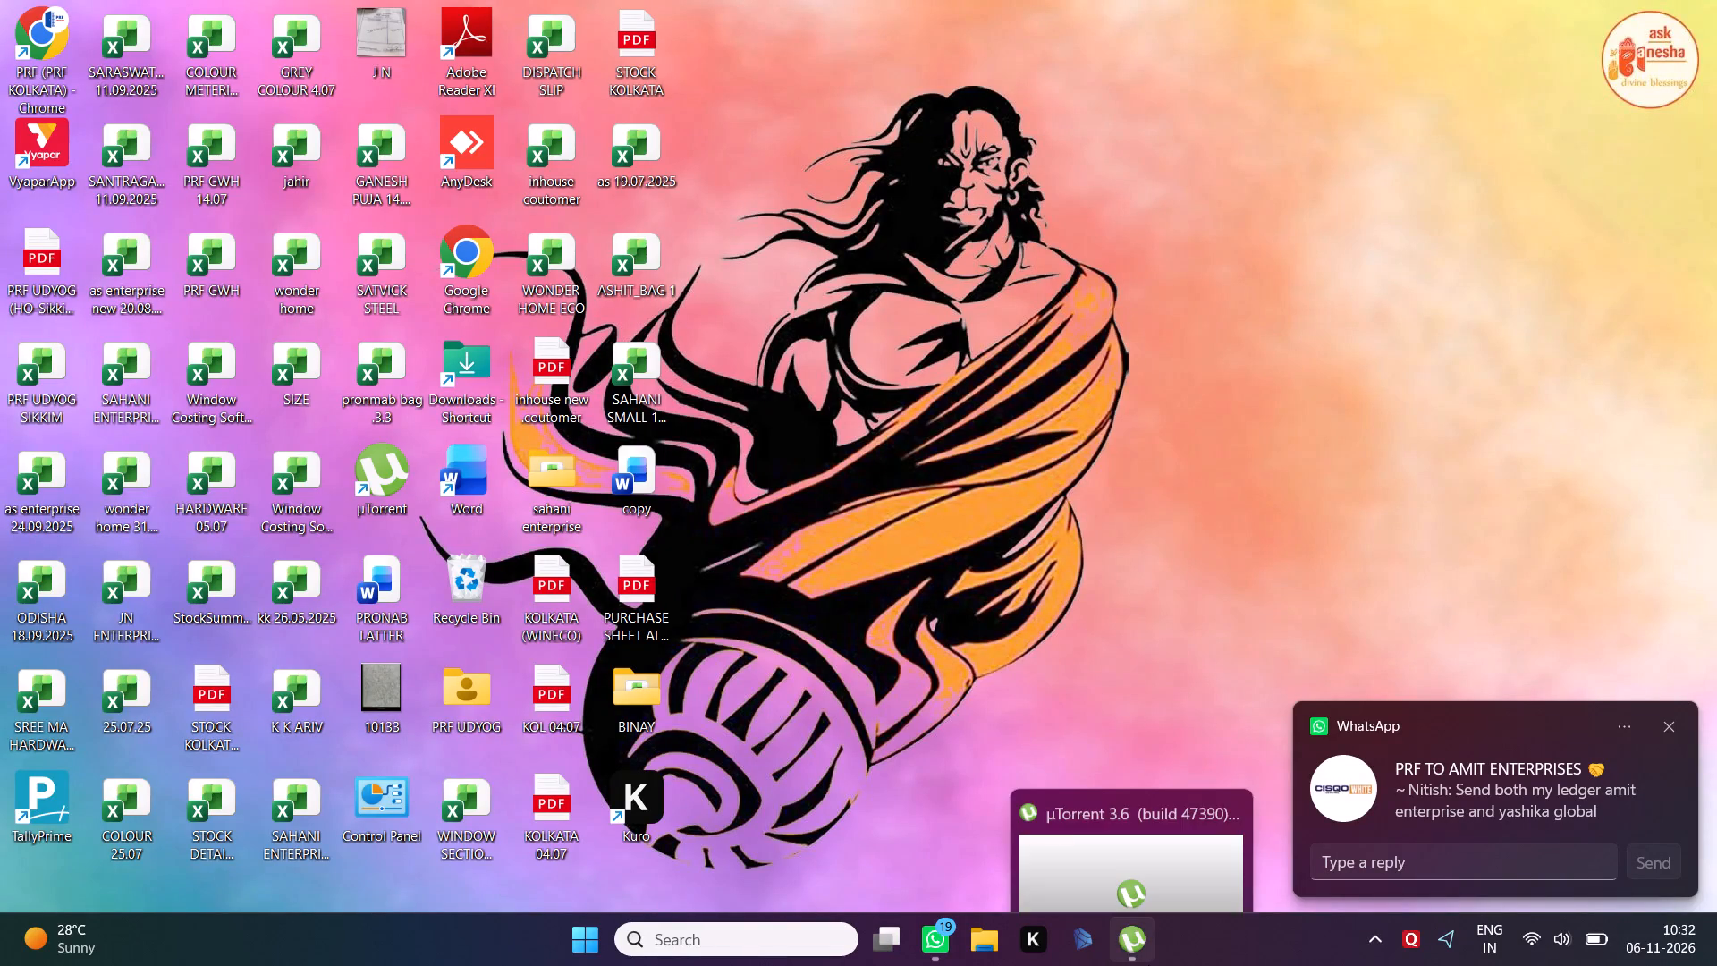
Close the running µTorrent window.
click(1234, 738)
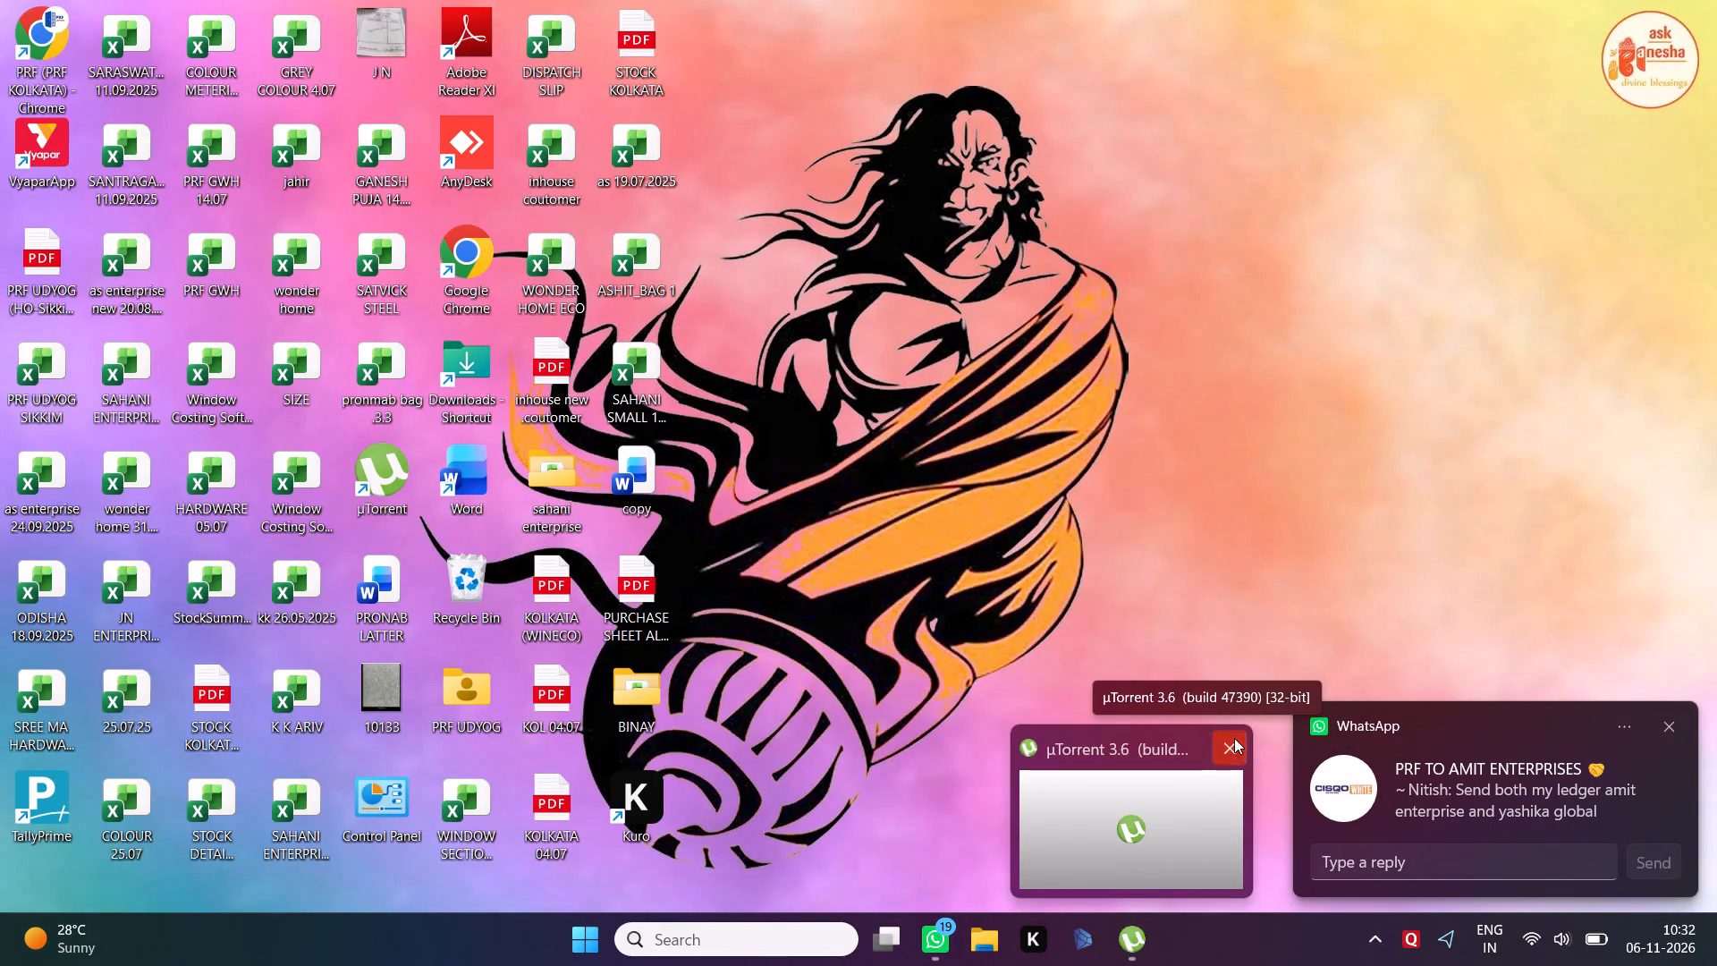
click(1169, 720)
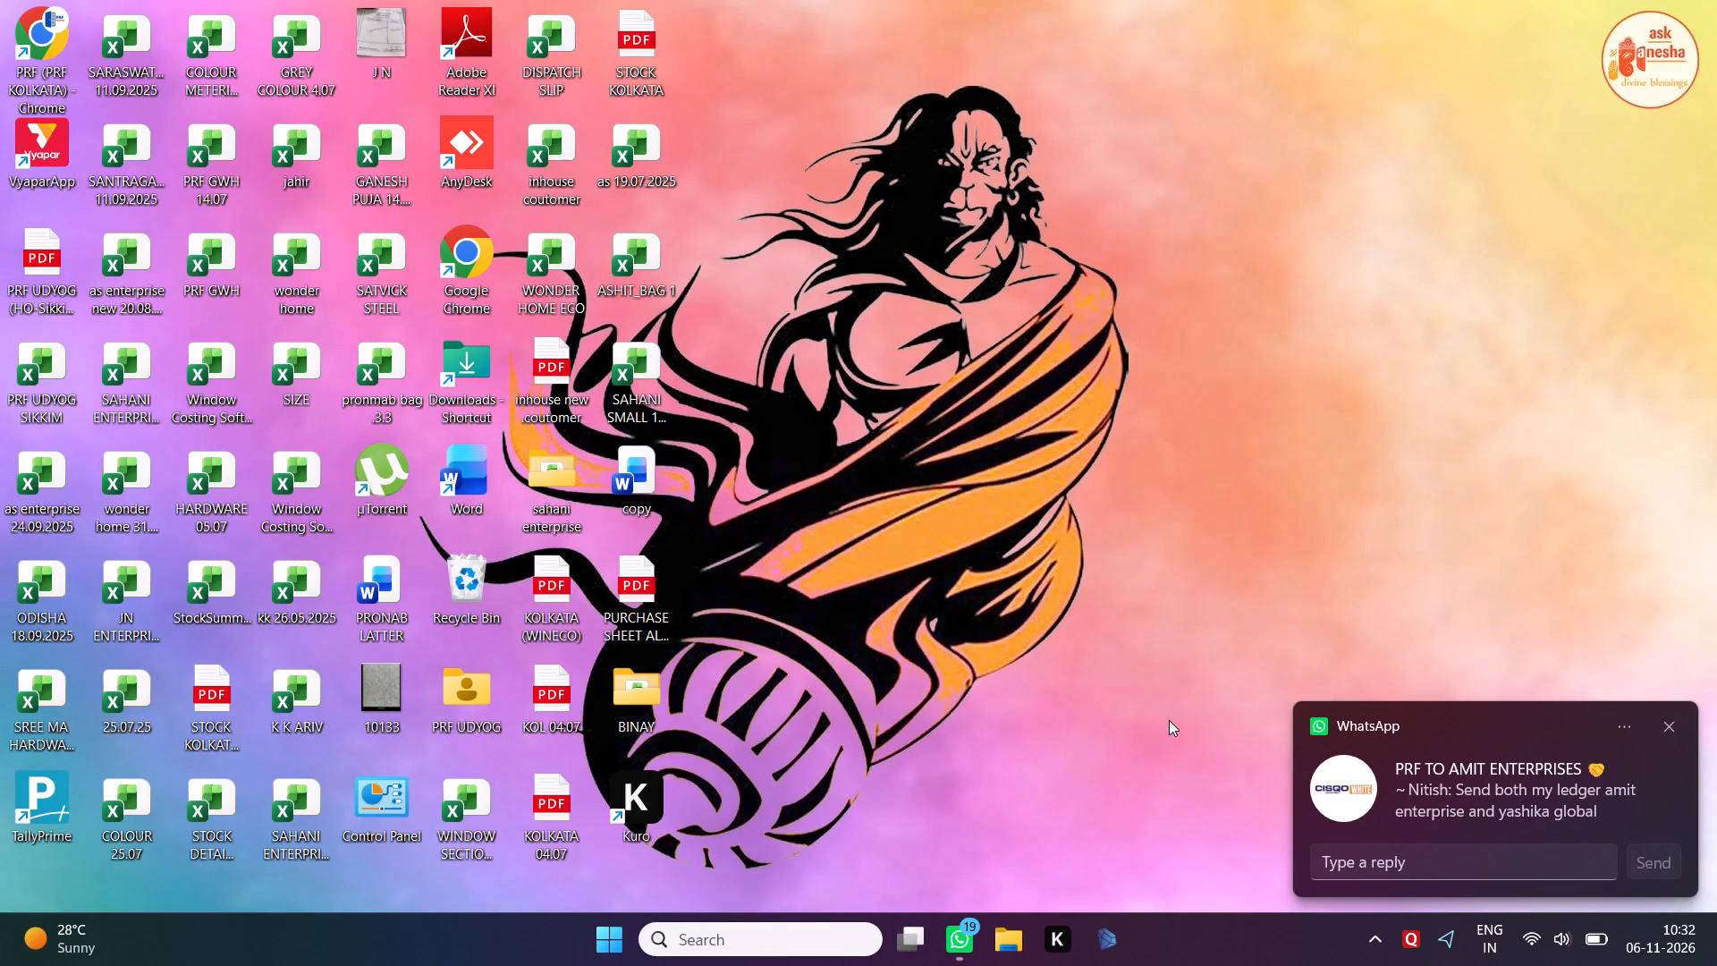
Launch VyaparApp and switch to the PRF UDYOG CUTTACK company.
double_click(39, 134)
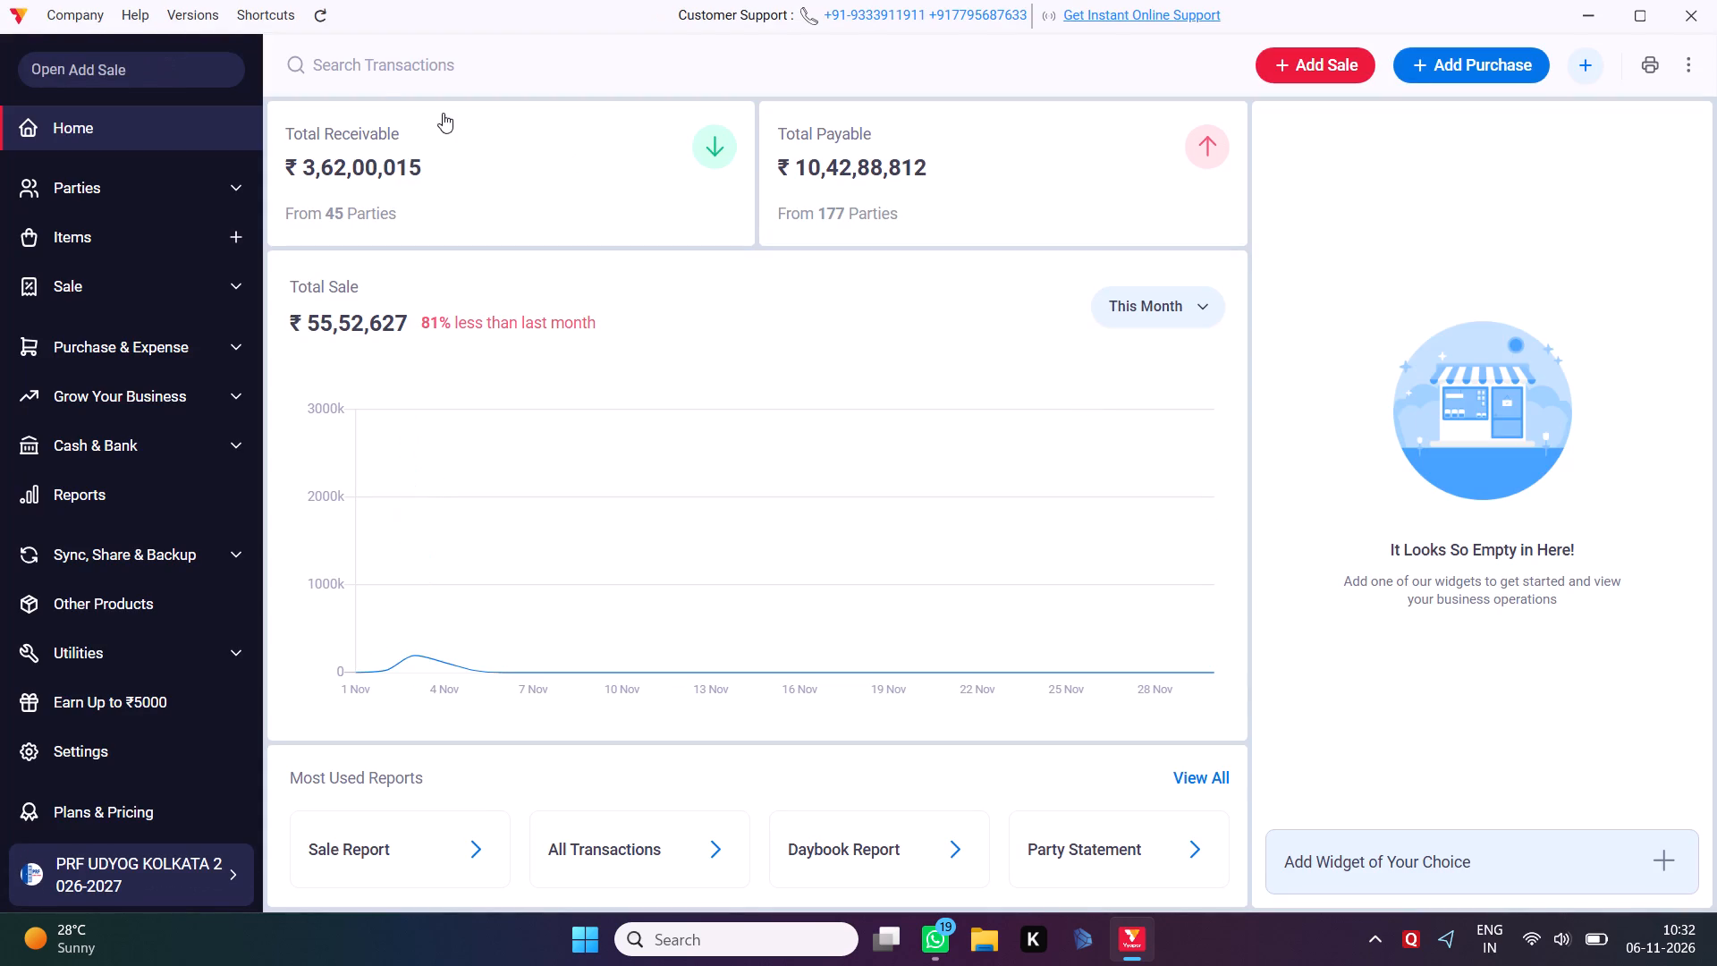
click(106, 27)
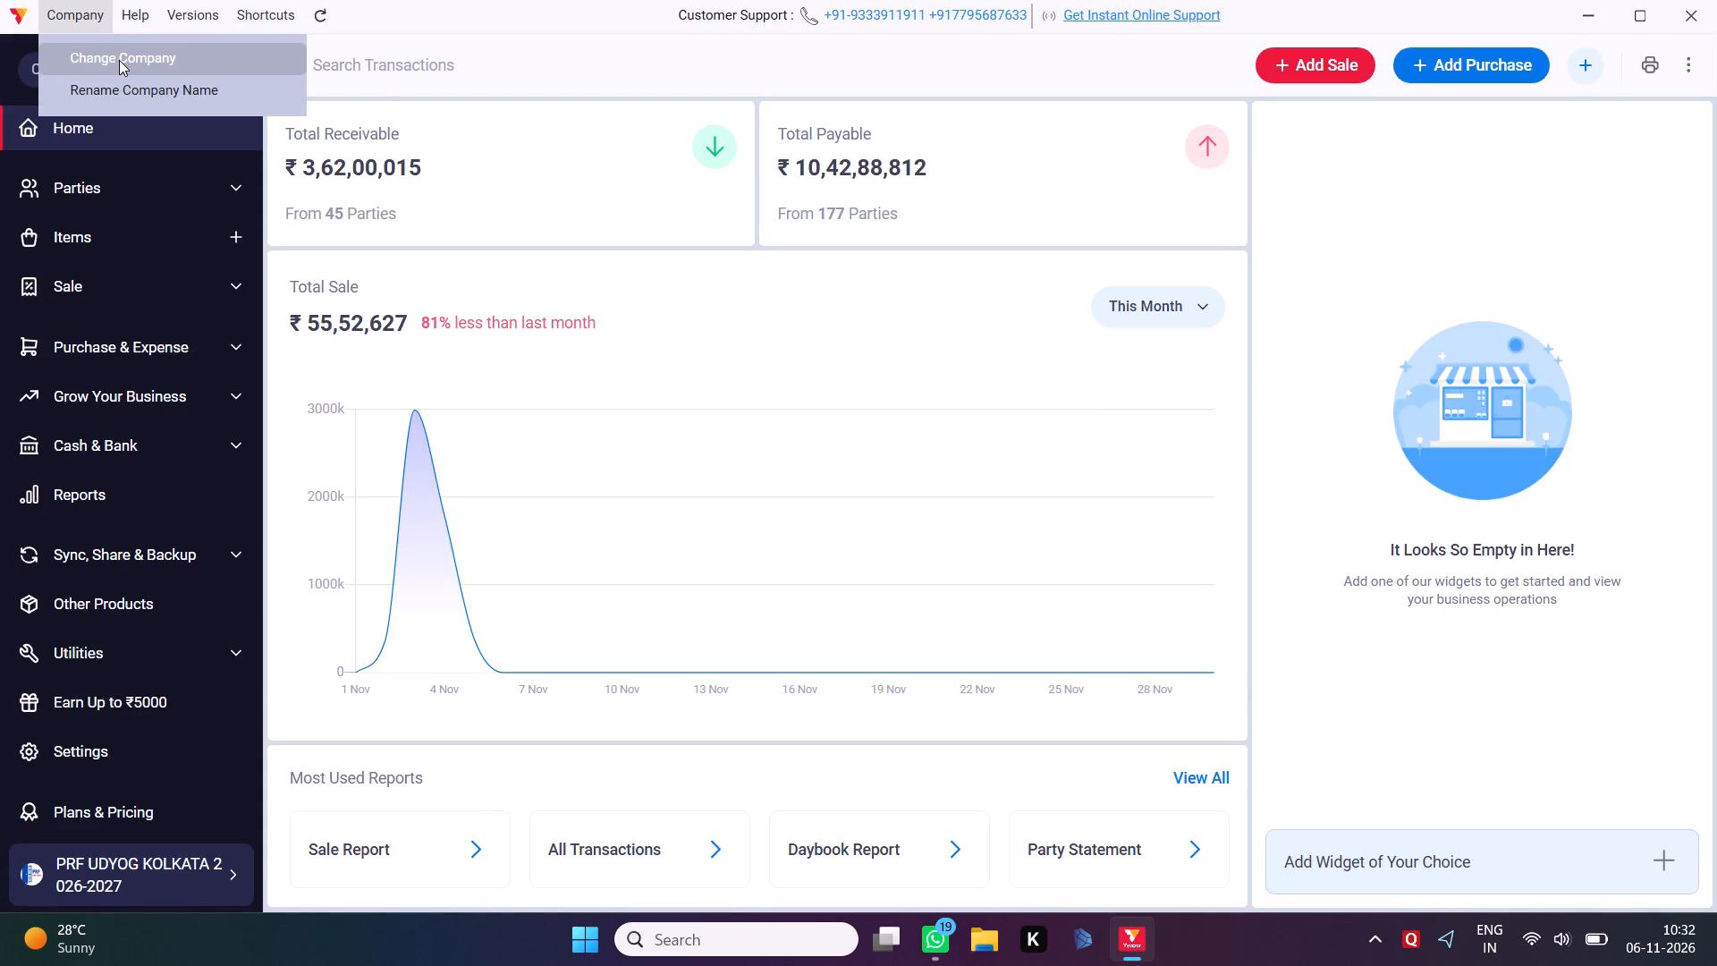
click(119, 60)
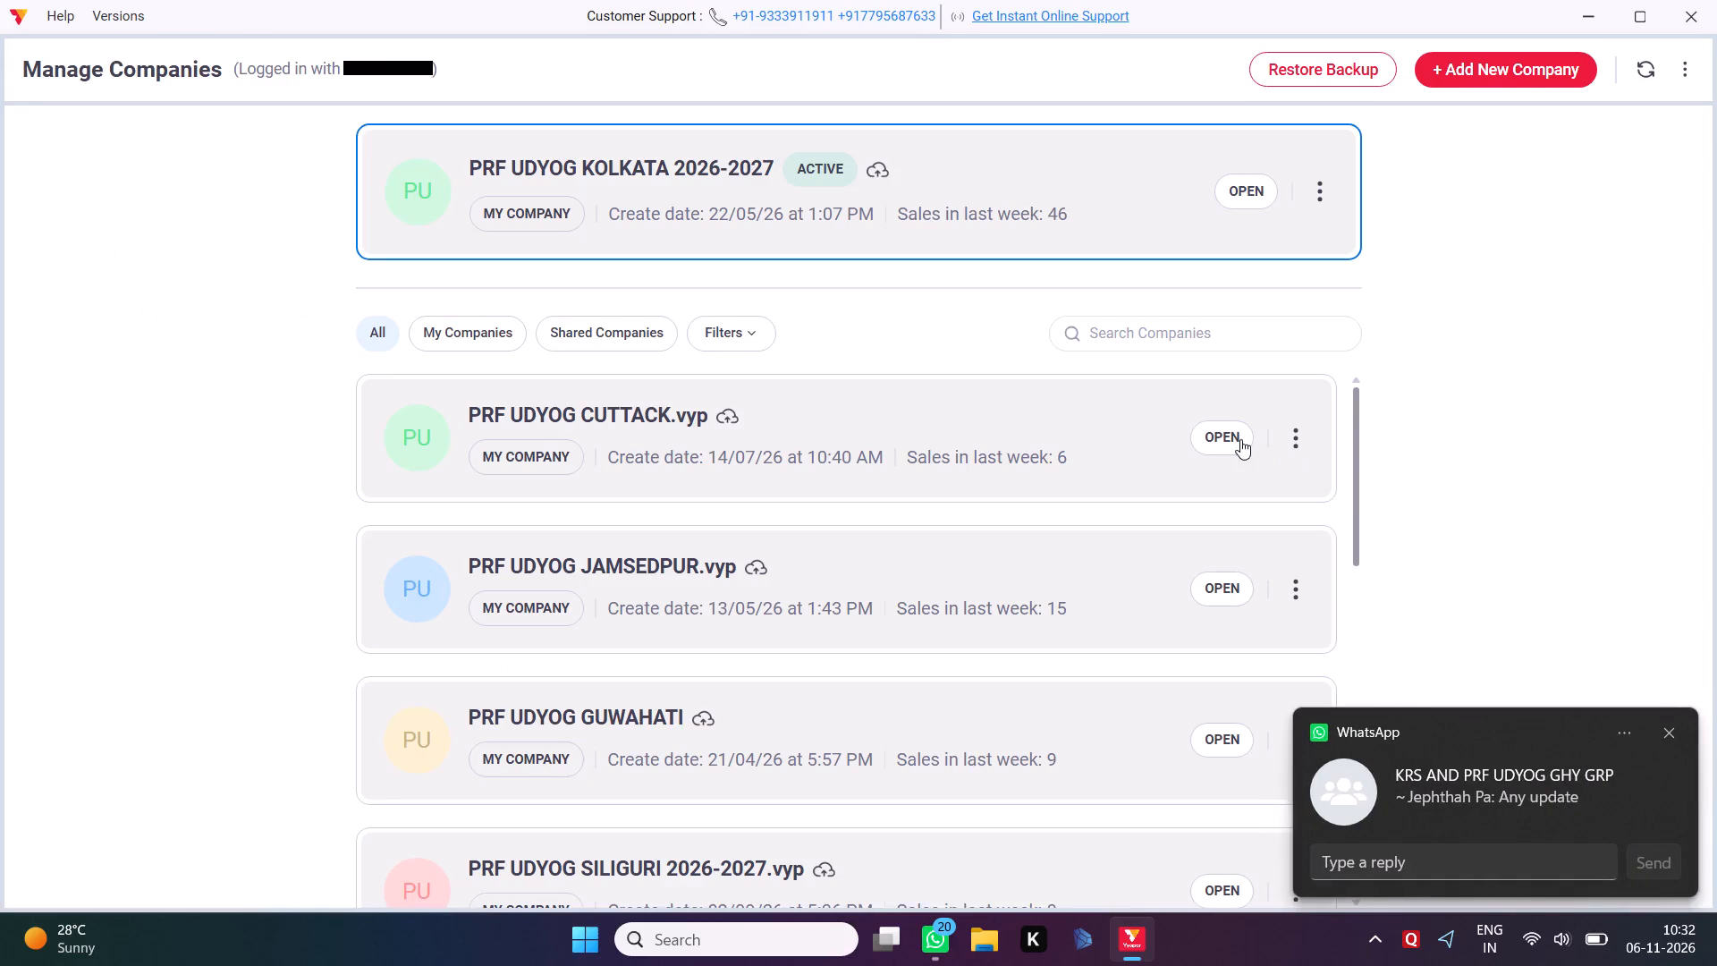
click(1230, 437)
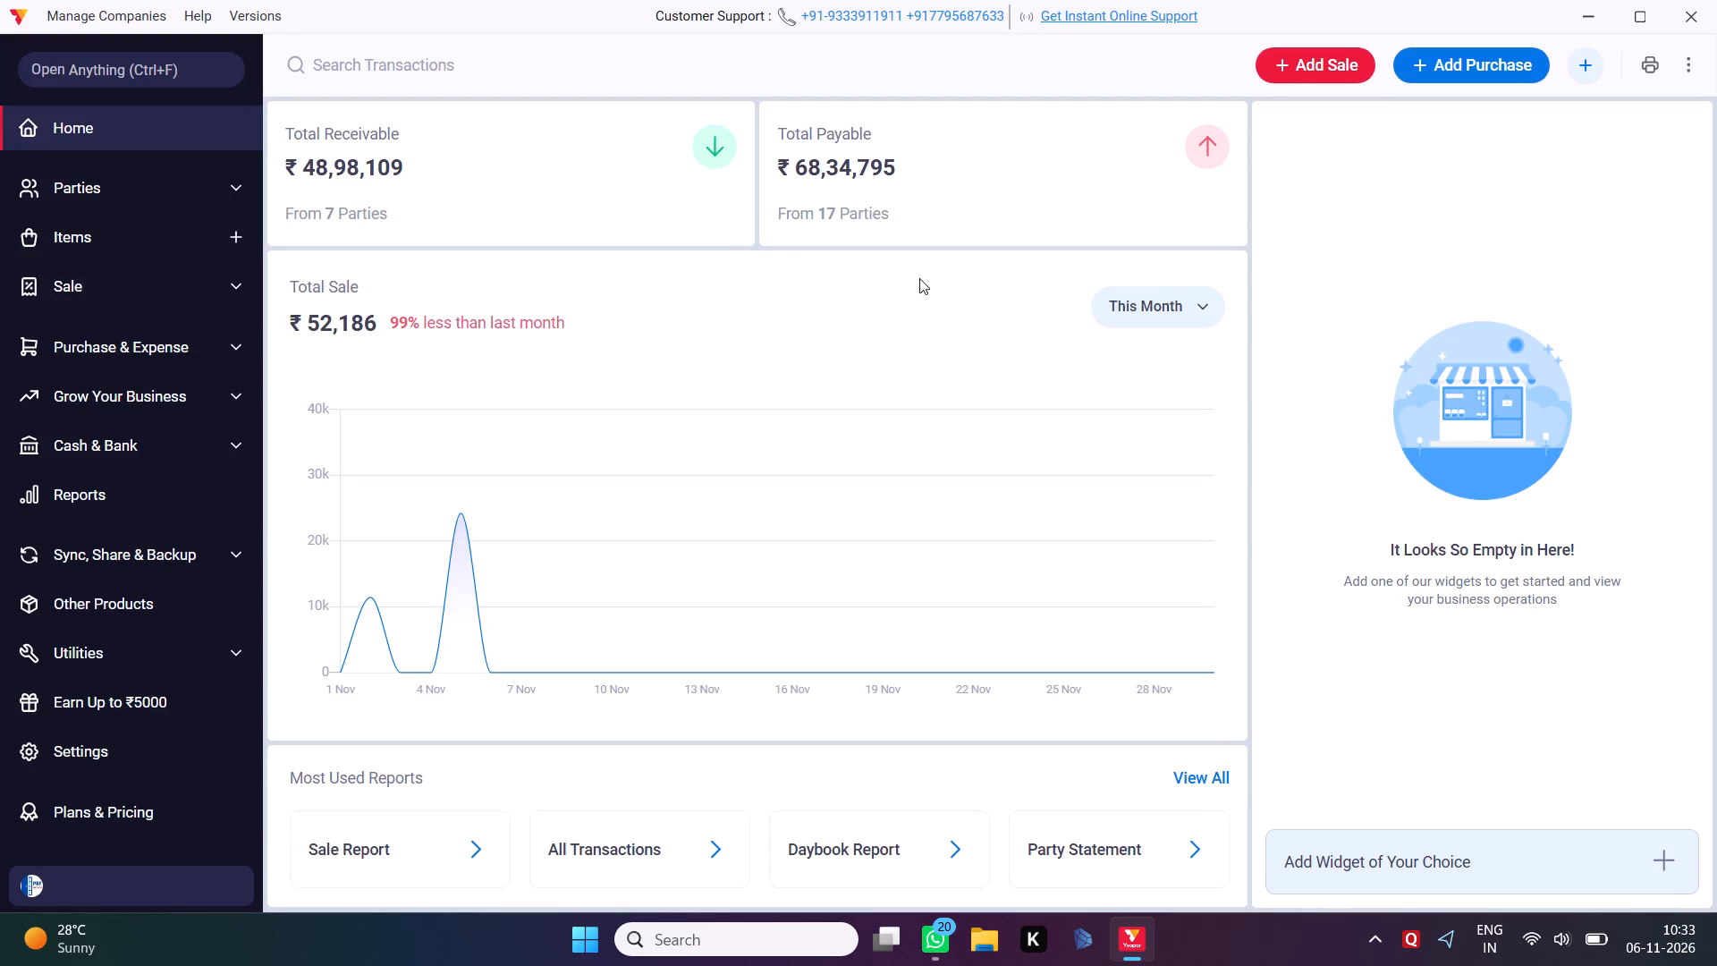
Open the SRIJAN VENTURES quotation dated 03/11/2026 from the company's Estimate/Quotation list.
click(72, 275)
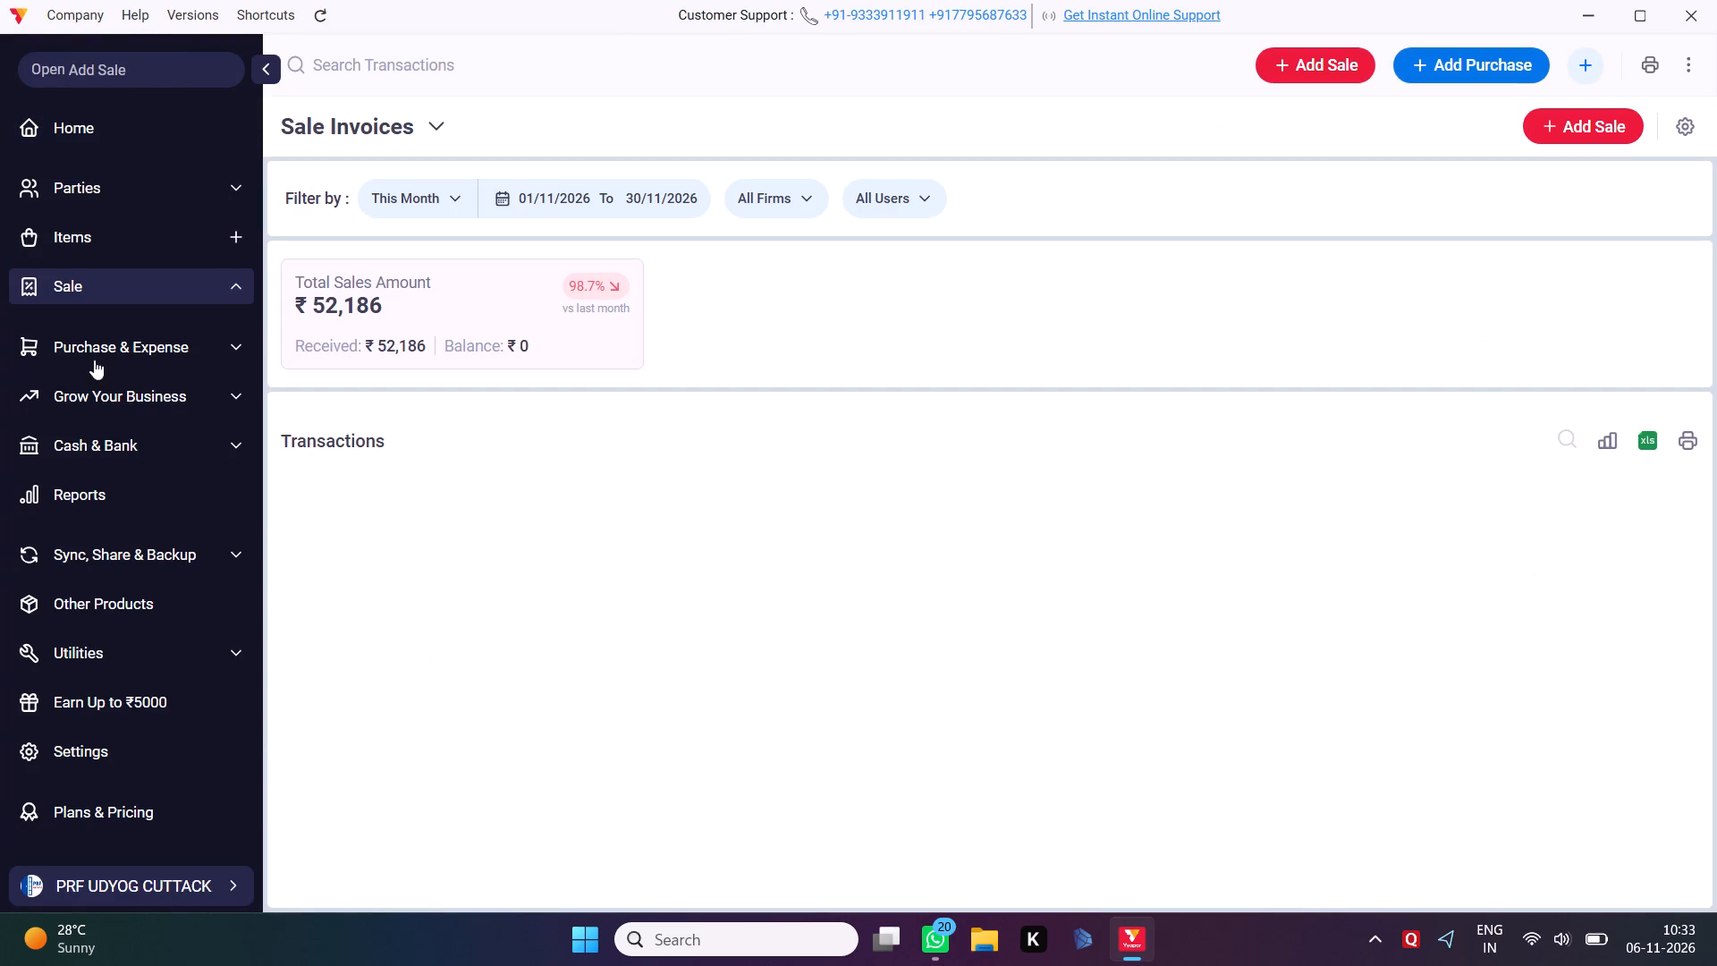
click(122, 367)
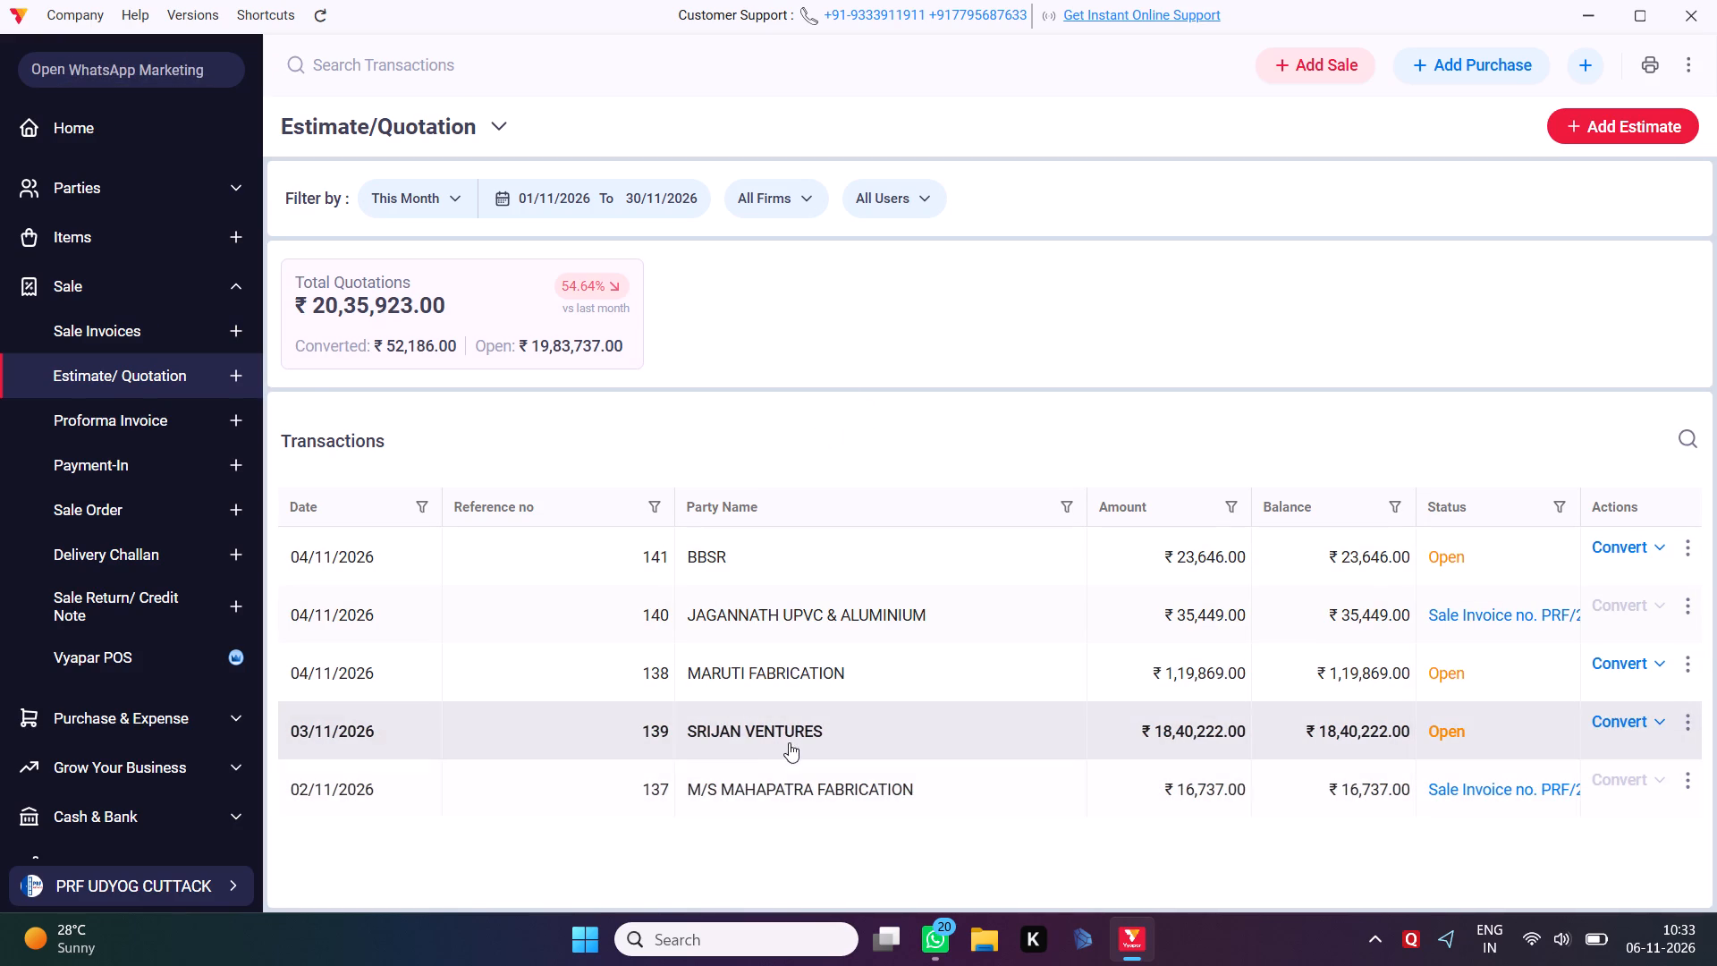
double_click(790, 741)
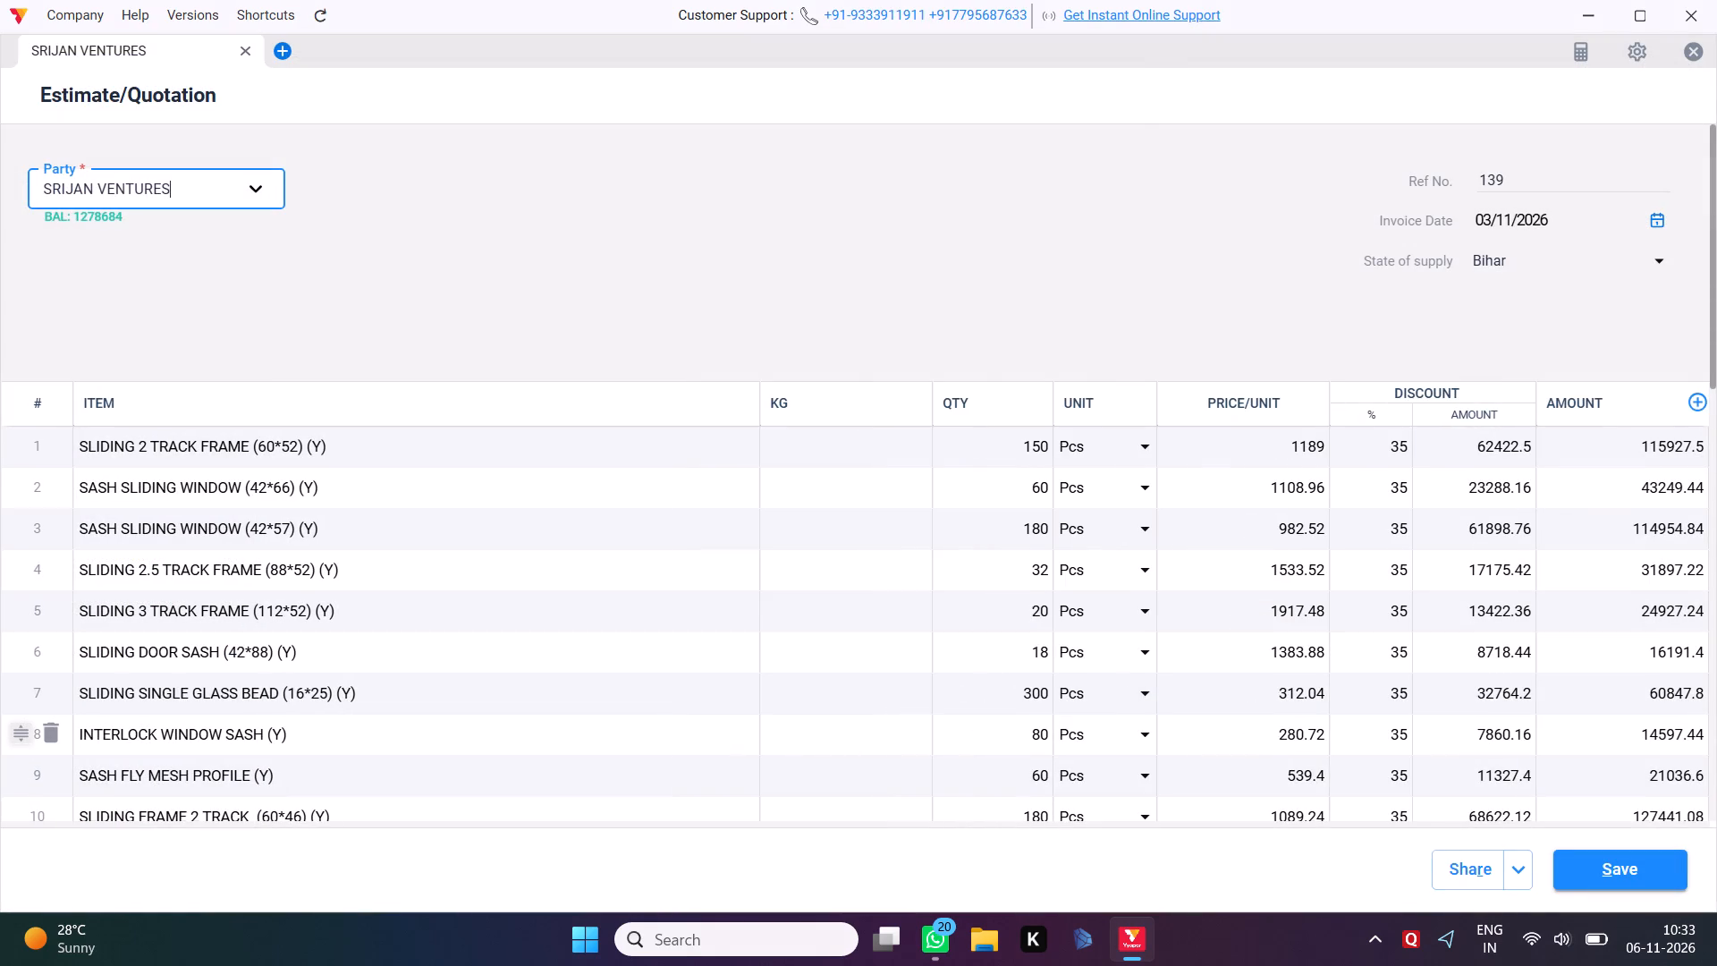
Add the Item Code column to the item table of the SRIJAN VENTURES quotation.
scroll(790, 741, down, 2)
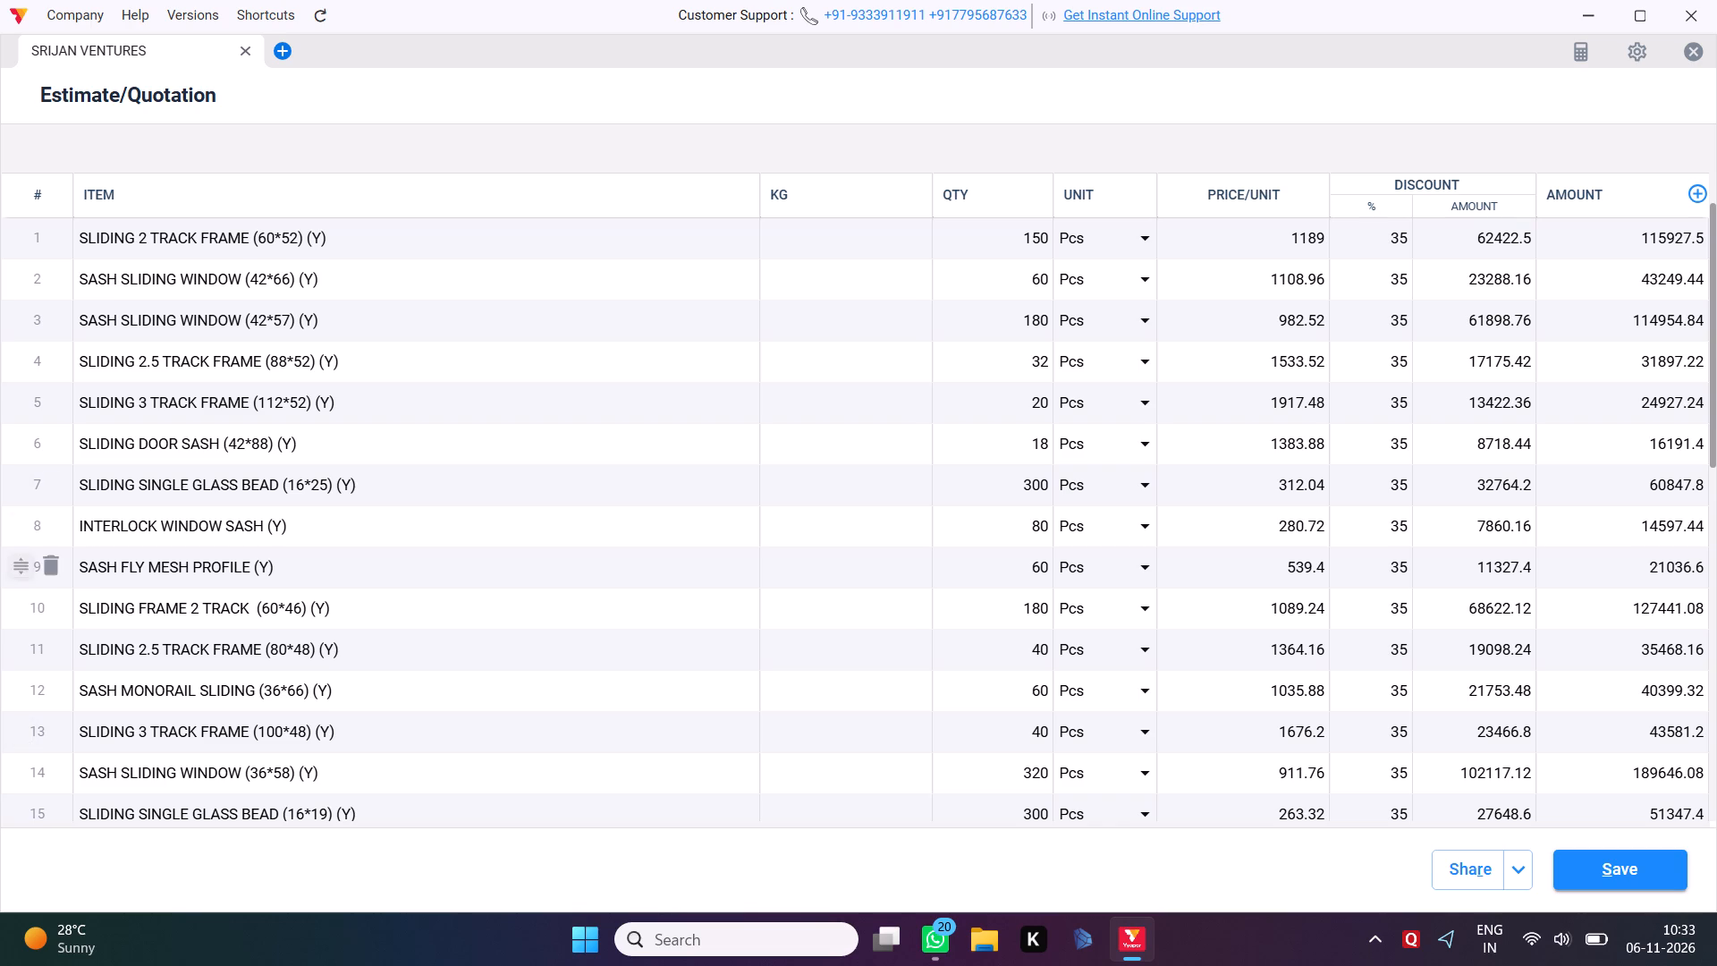
scroll(1312, 461, up, 1)
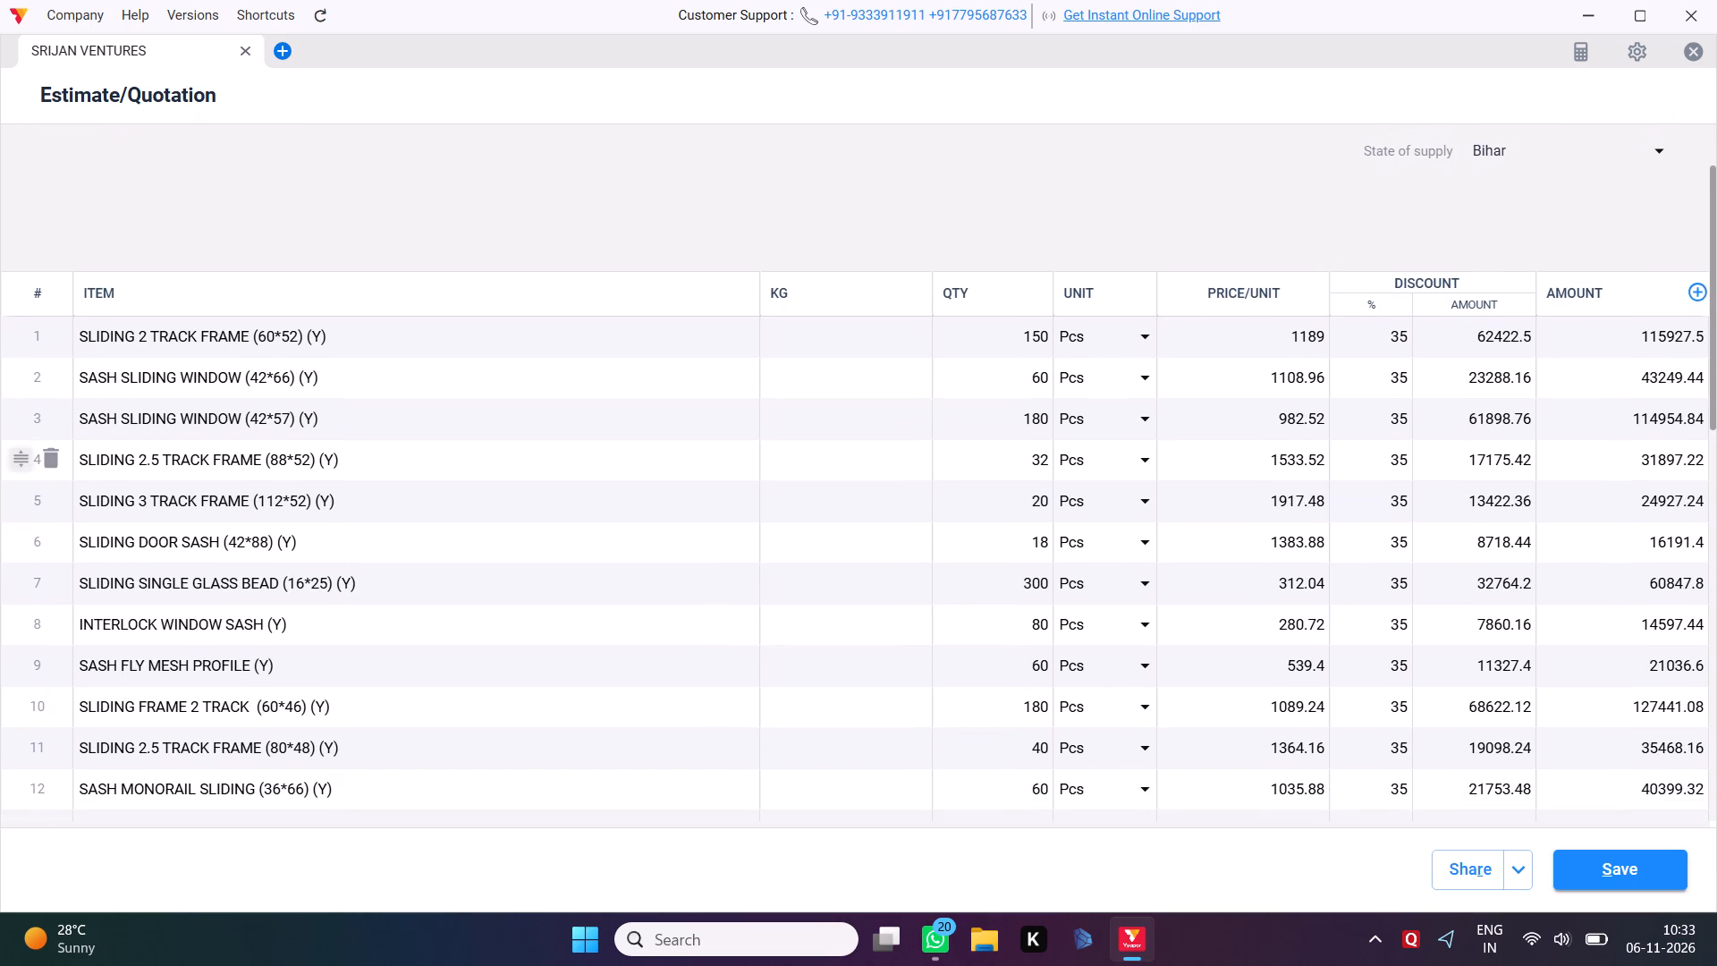
click(1699, 292)
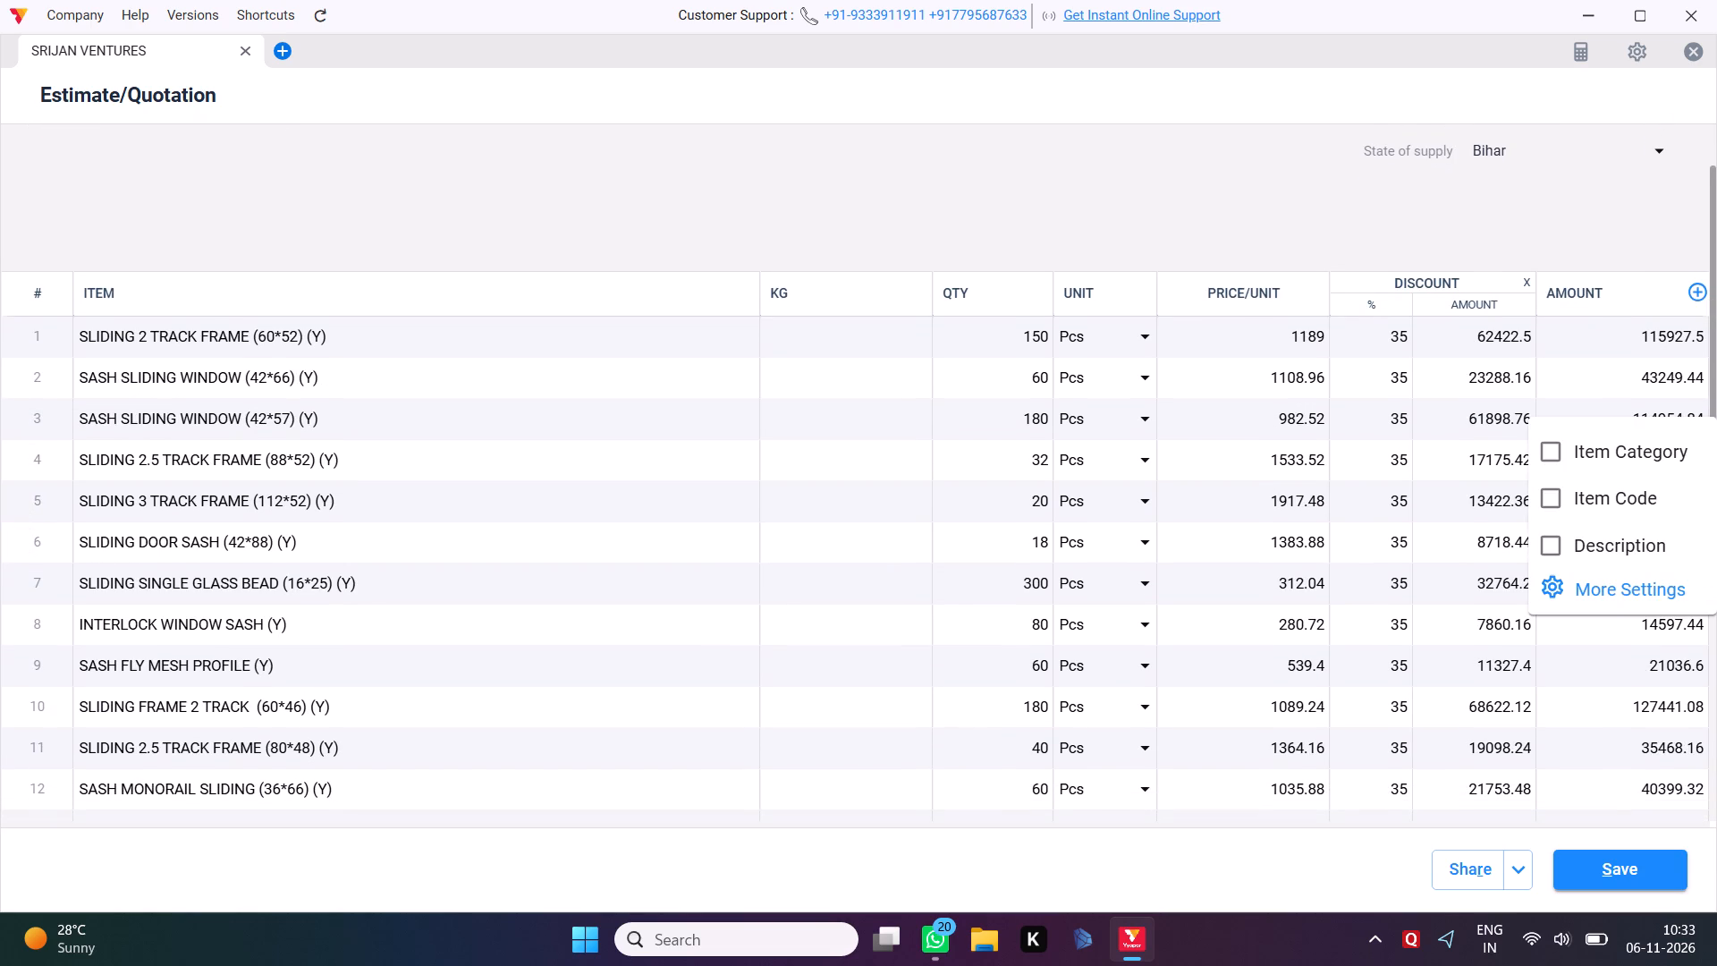
click(1563, 501)
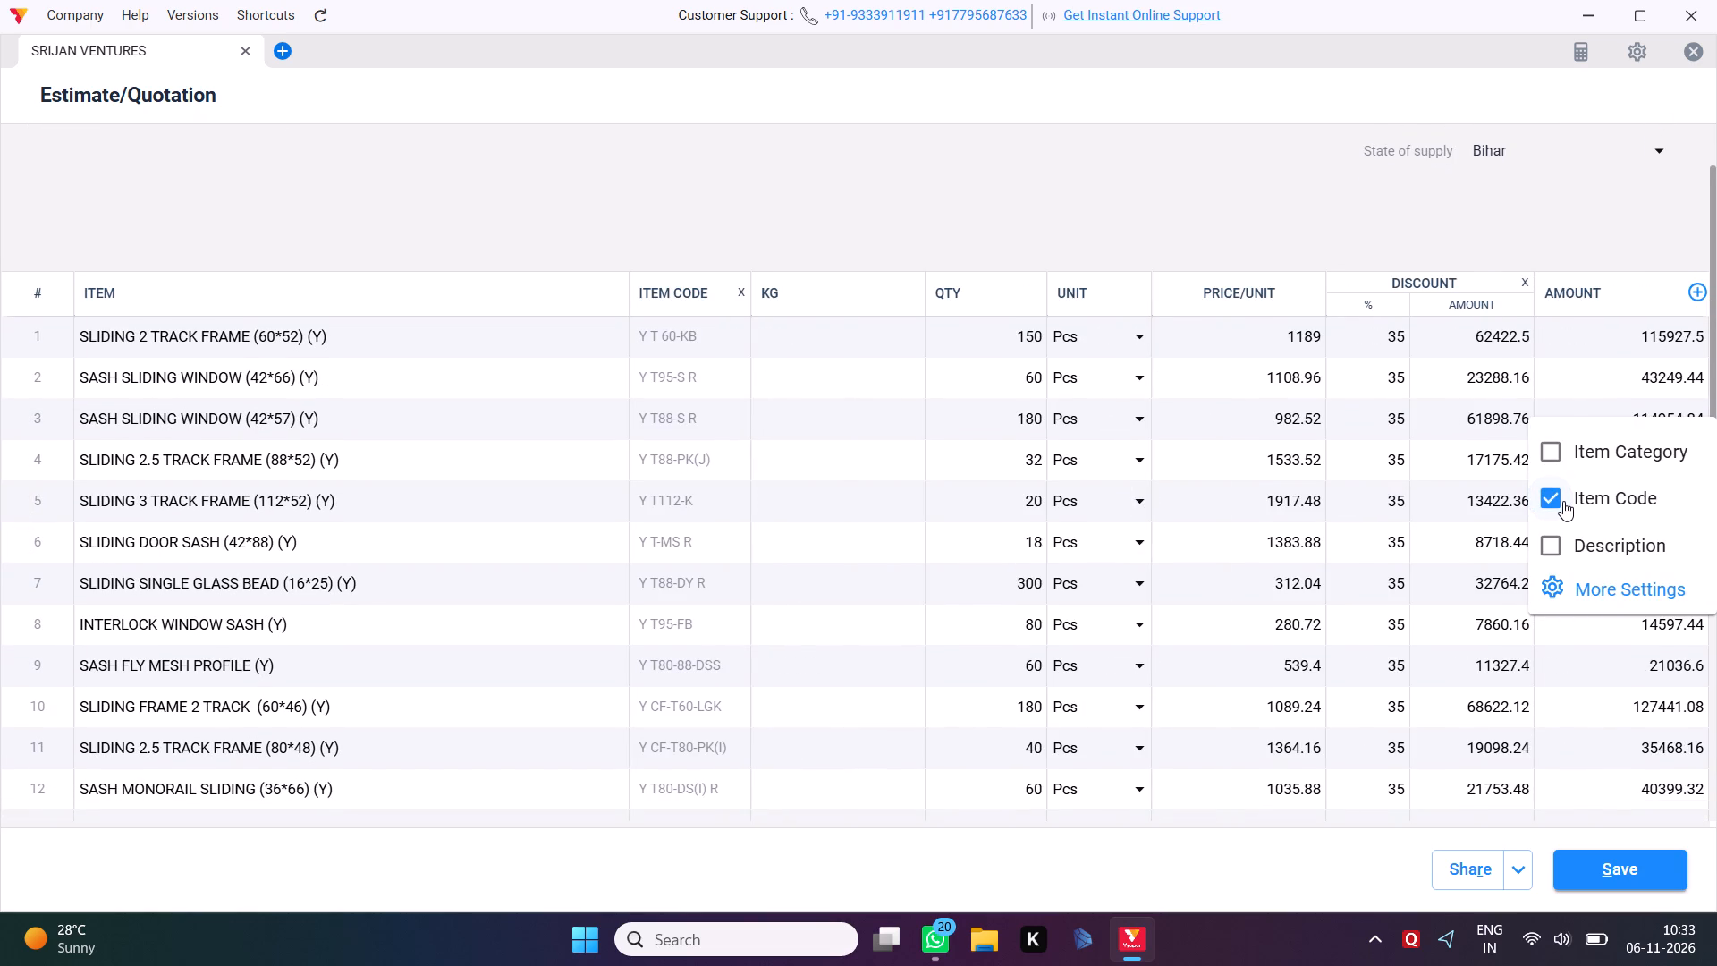
click(908, 491)
scroll(913, 589, down, 1)
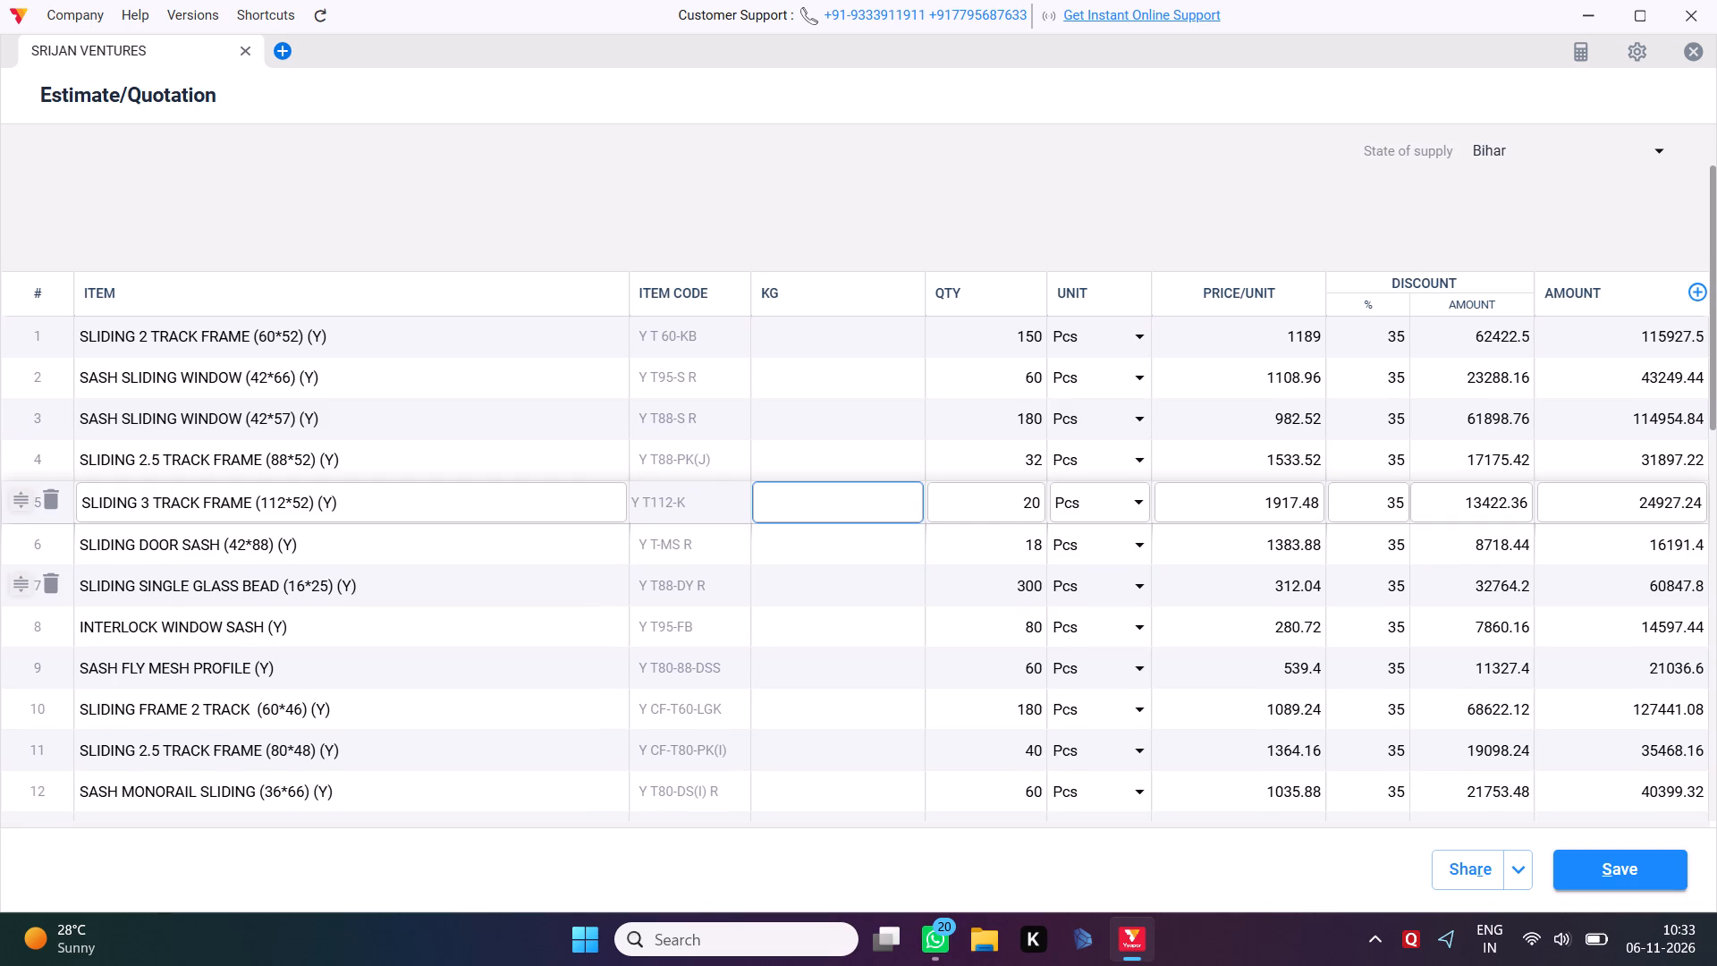
Delete the SASH SLIDING WINDOW (42*57) (Y) row, item code Y T88-S R, from the quotation's item table.
scroll(913, 589, down, 1)
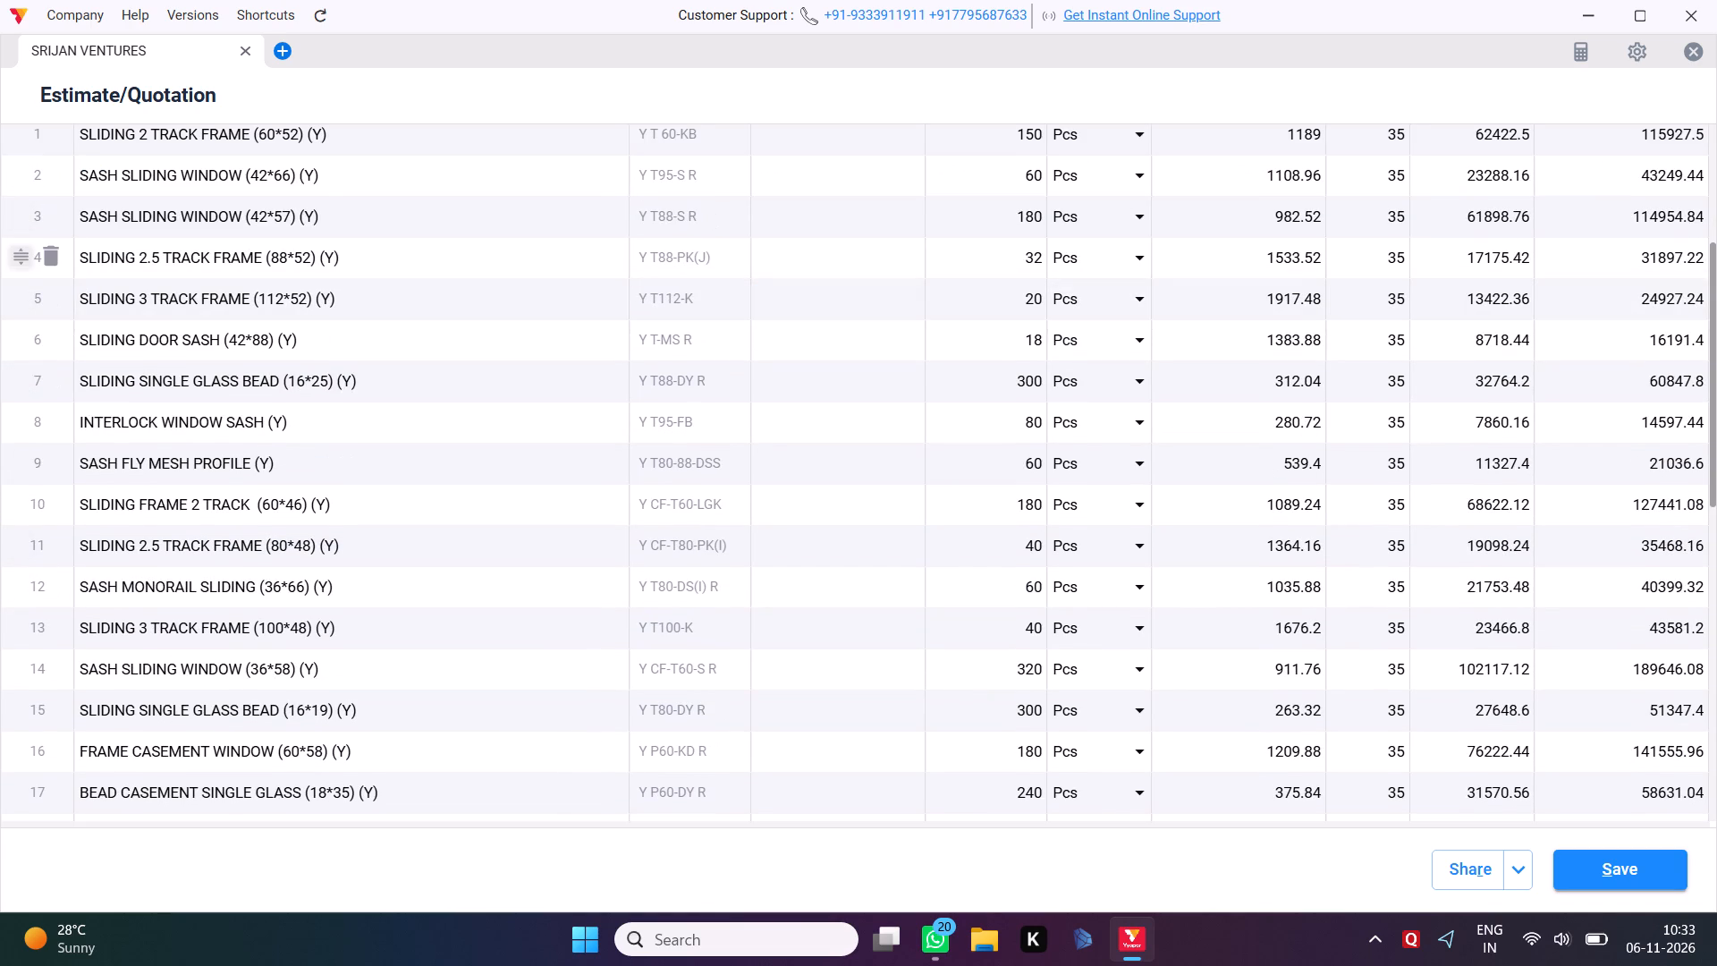
click(46, 215)
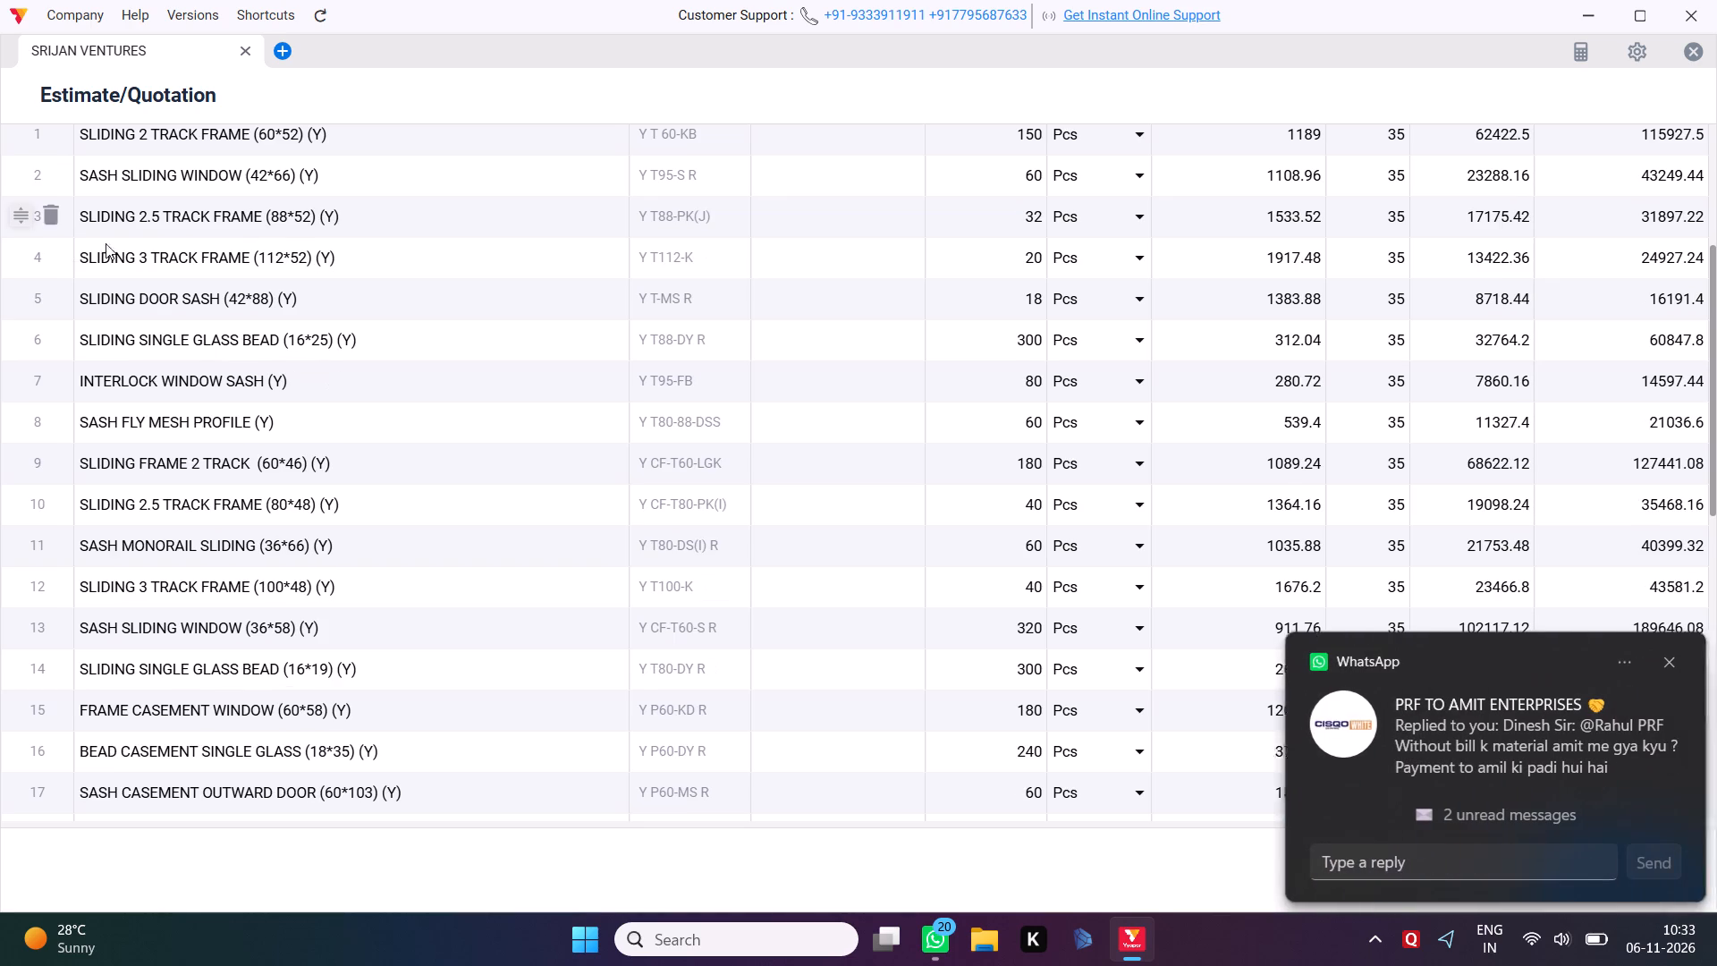
Review the remaining item rows and their item codes further down the SRIJAN VENTURES quotation.
scroll(647, 521, down, 1)
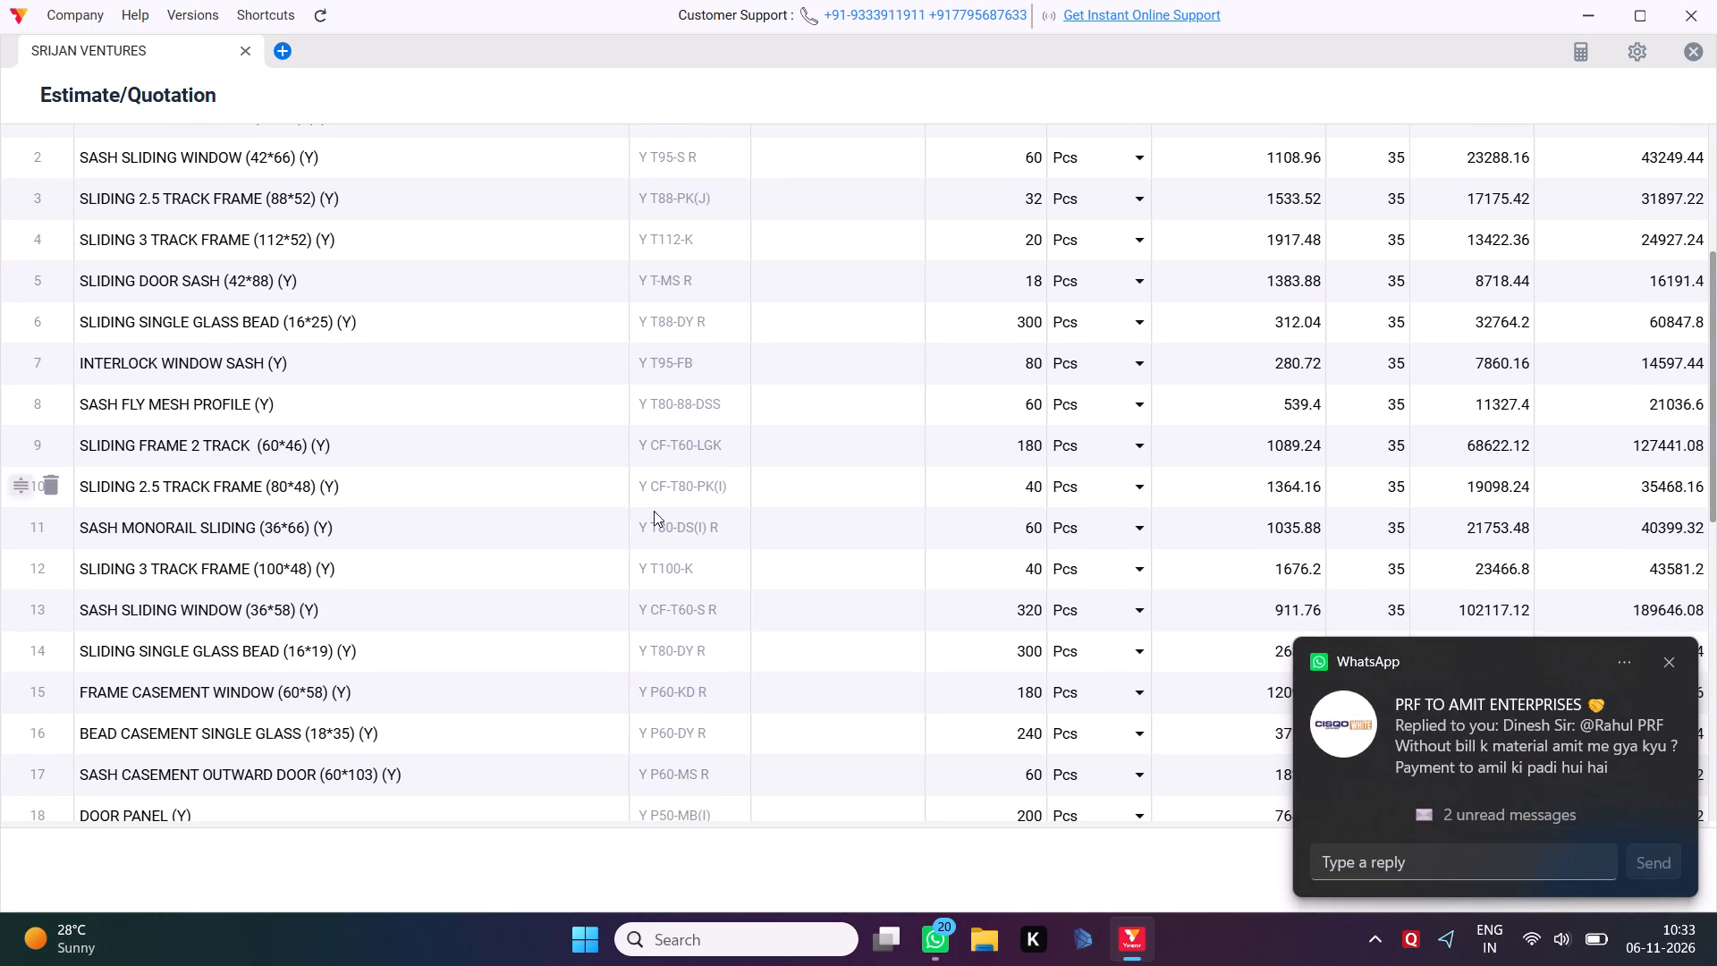
scroll(703, 519, down, 1)
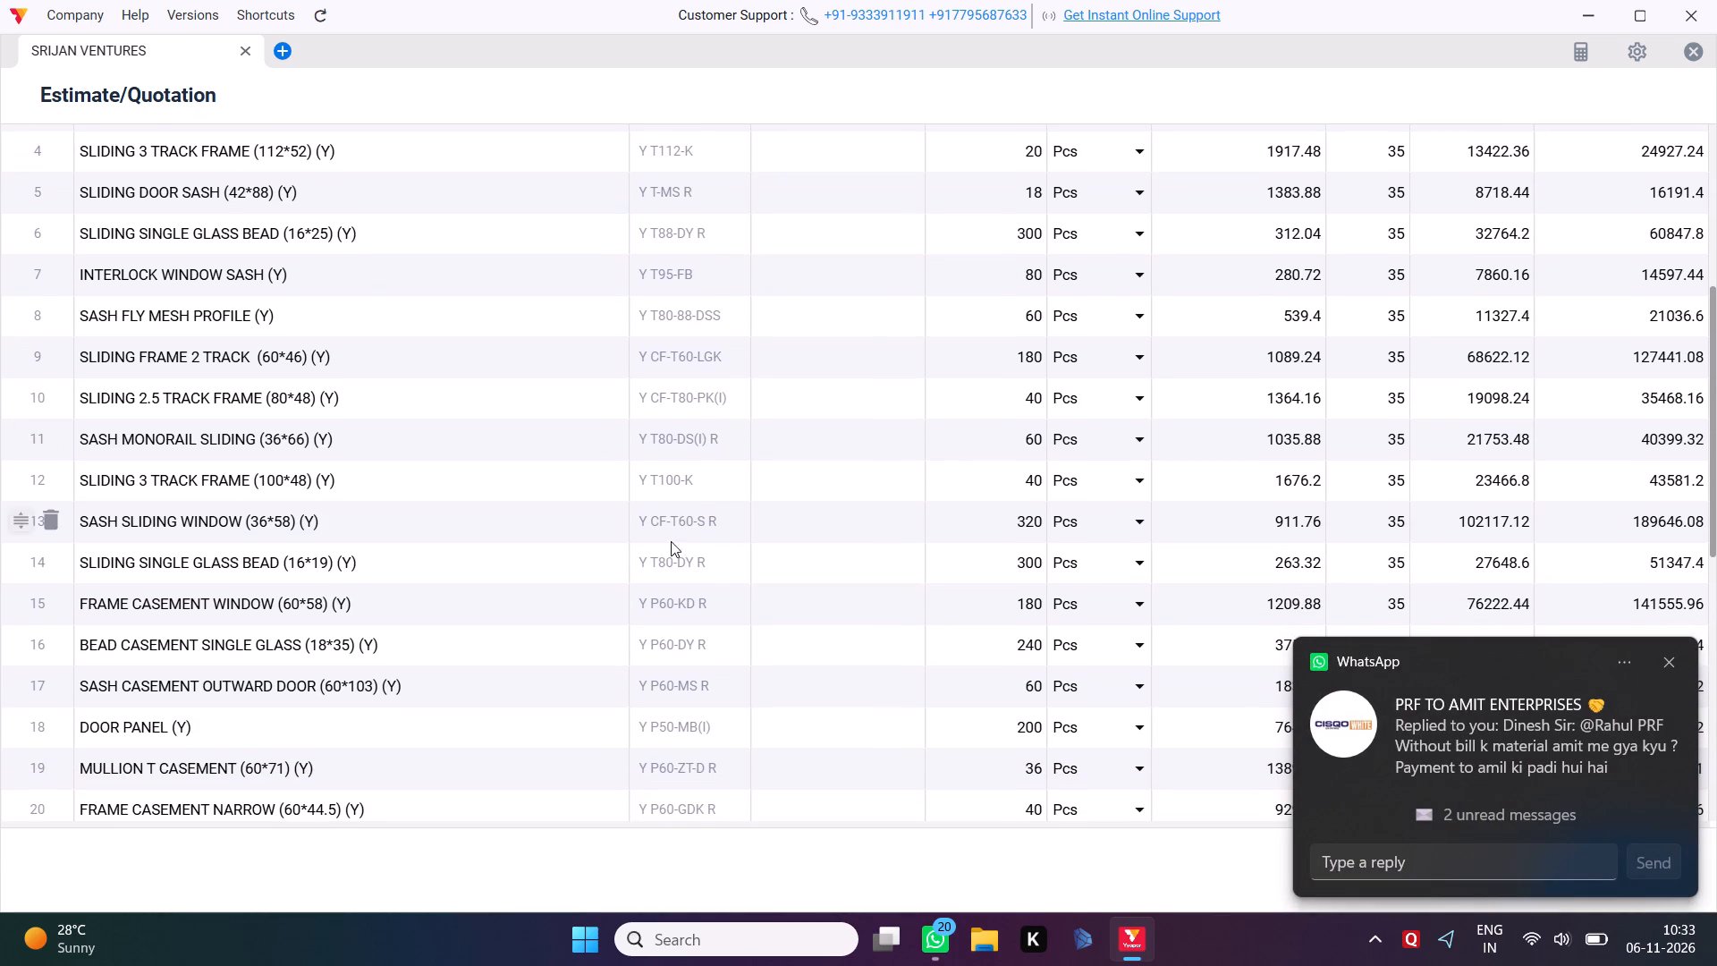
scroll(643, 633, down, 1)
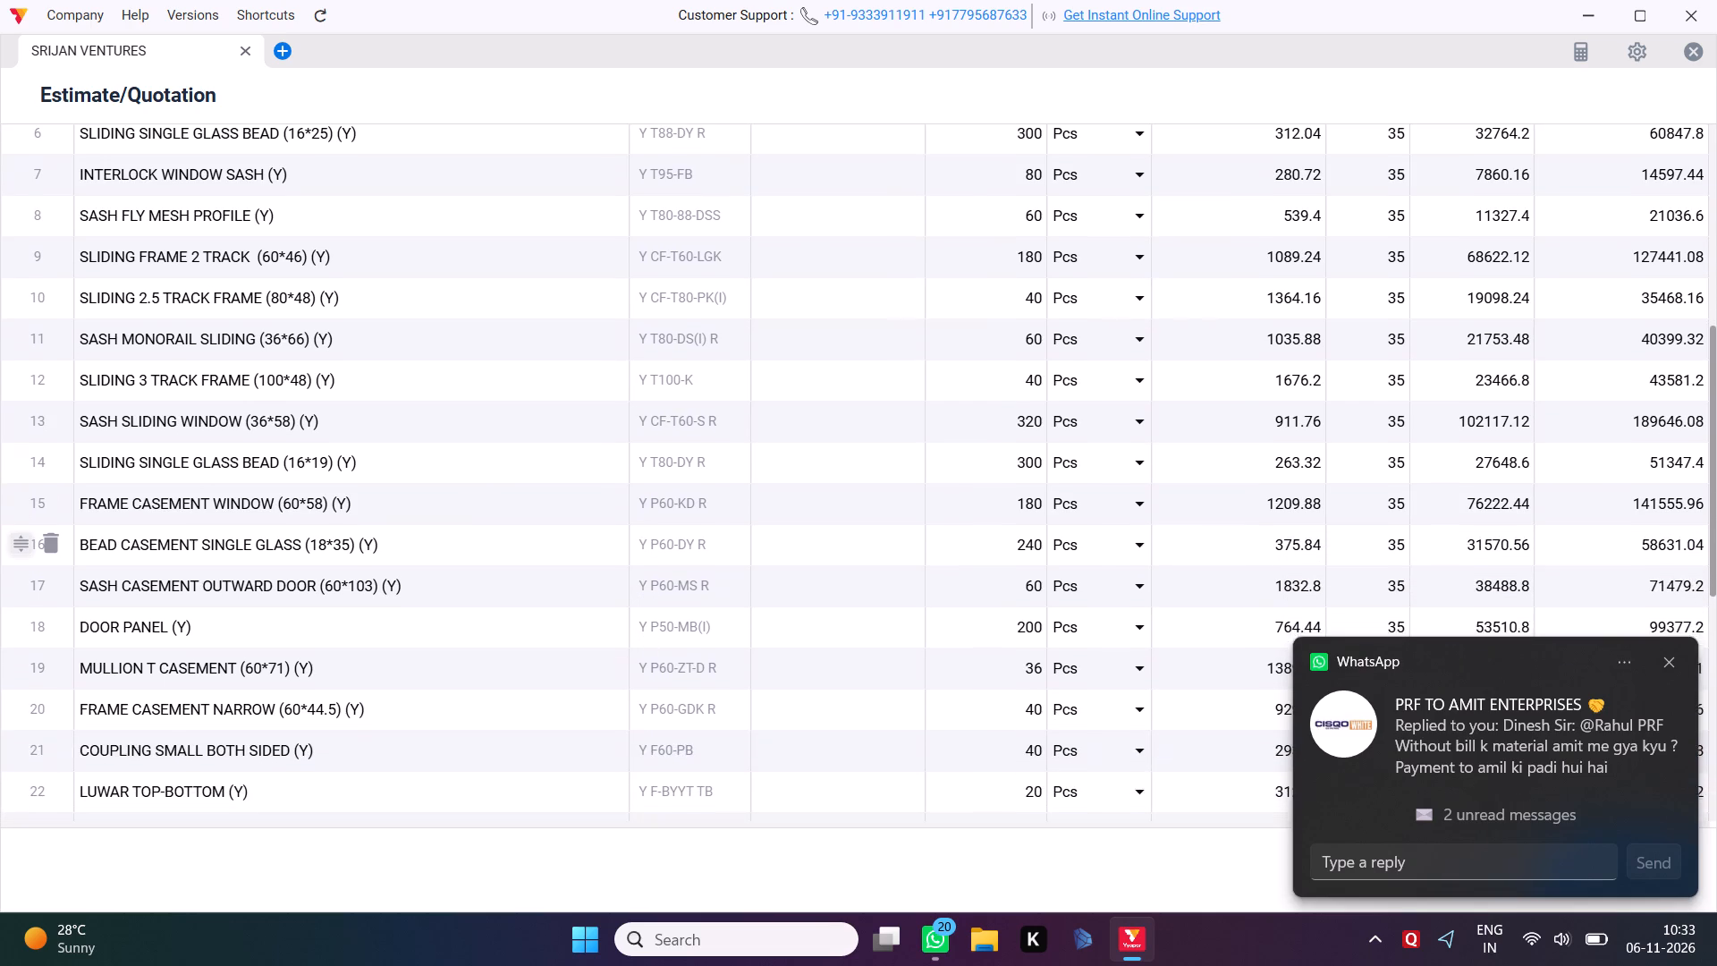
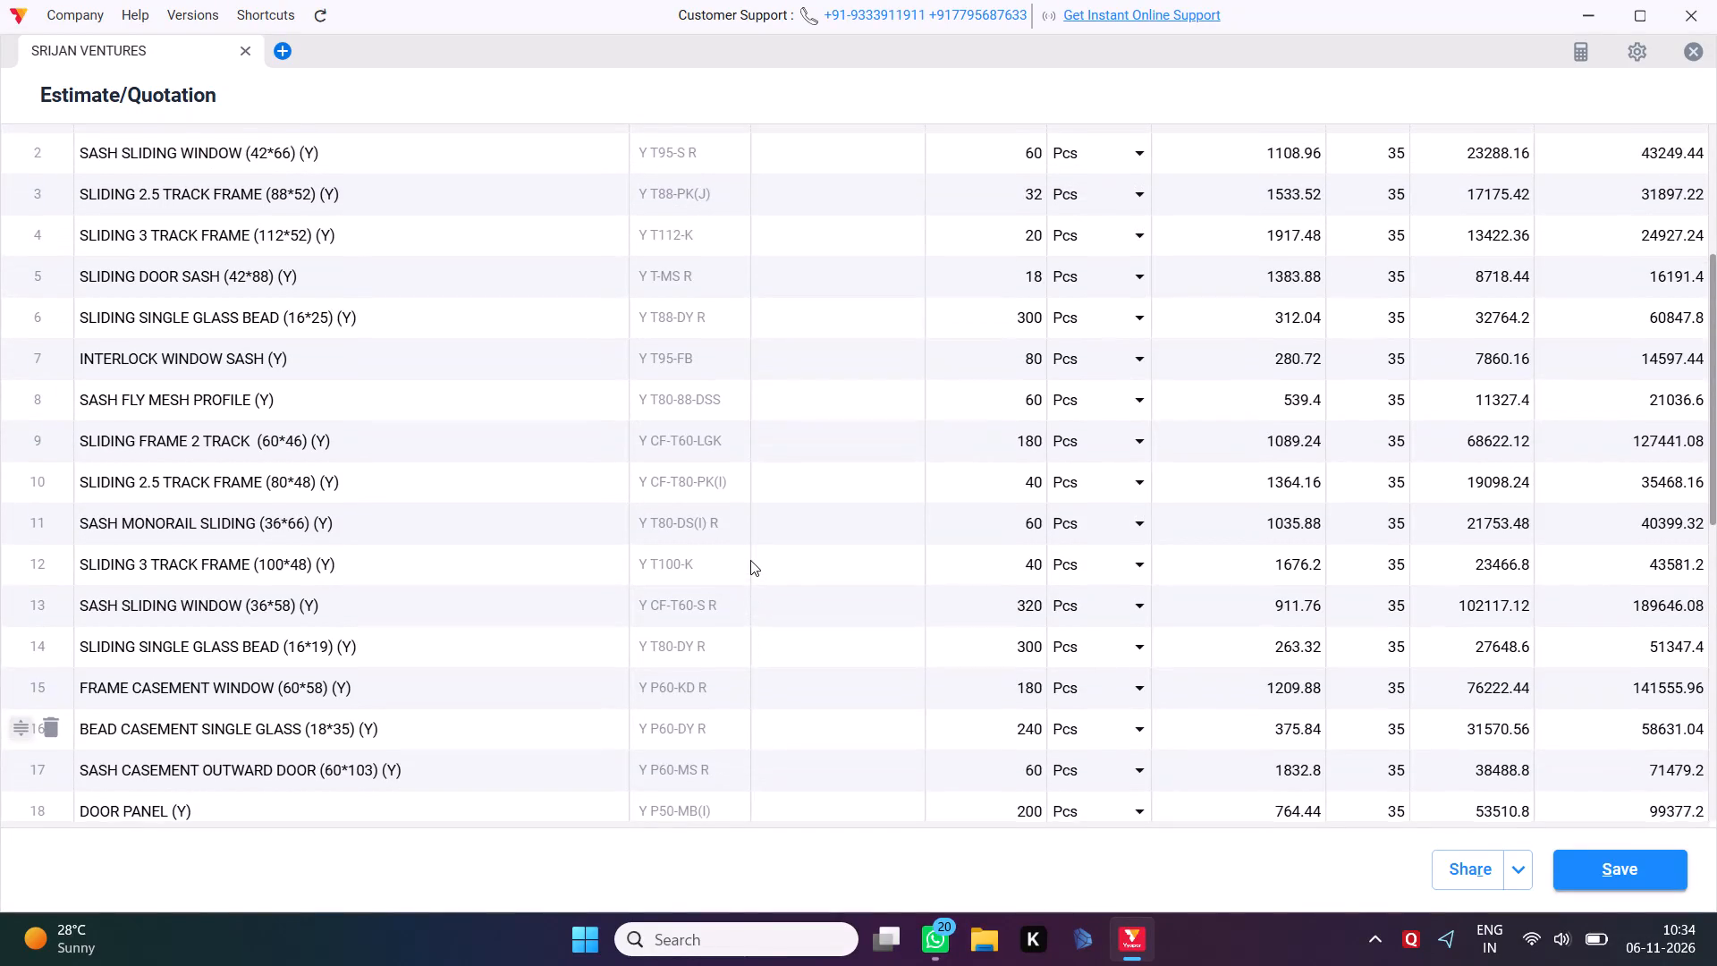
Open the NOVEMBER ODISHA STOCK AND PURCHASE 2026-27 workbook in Excel from the ODISHA STOCK folder.
scroll(750, 560, up, 1)
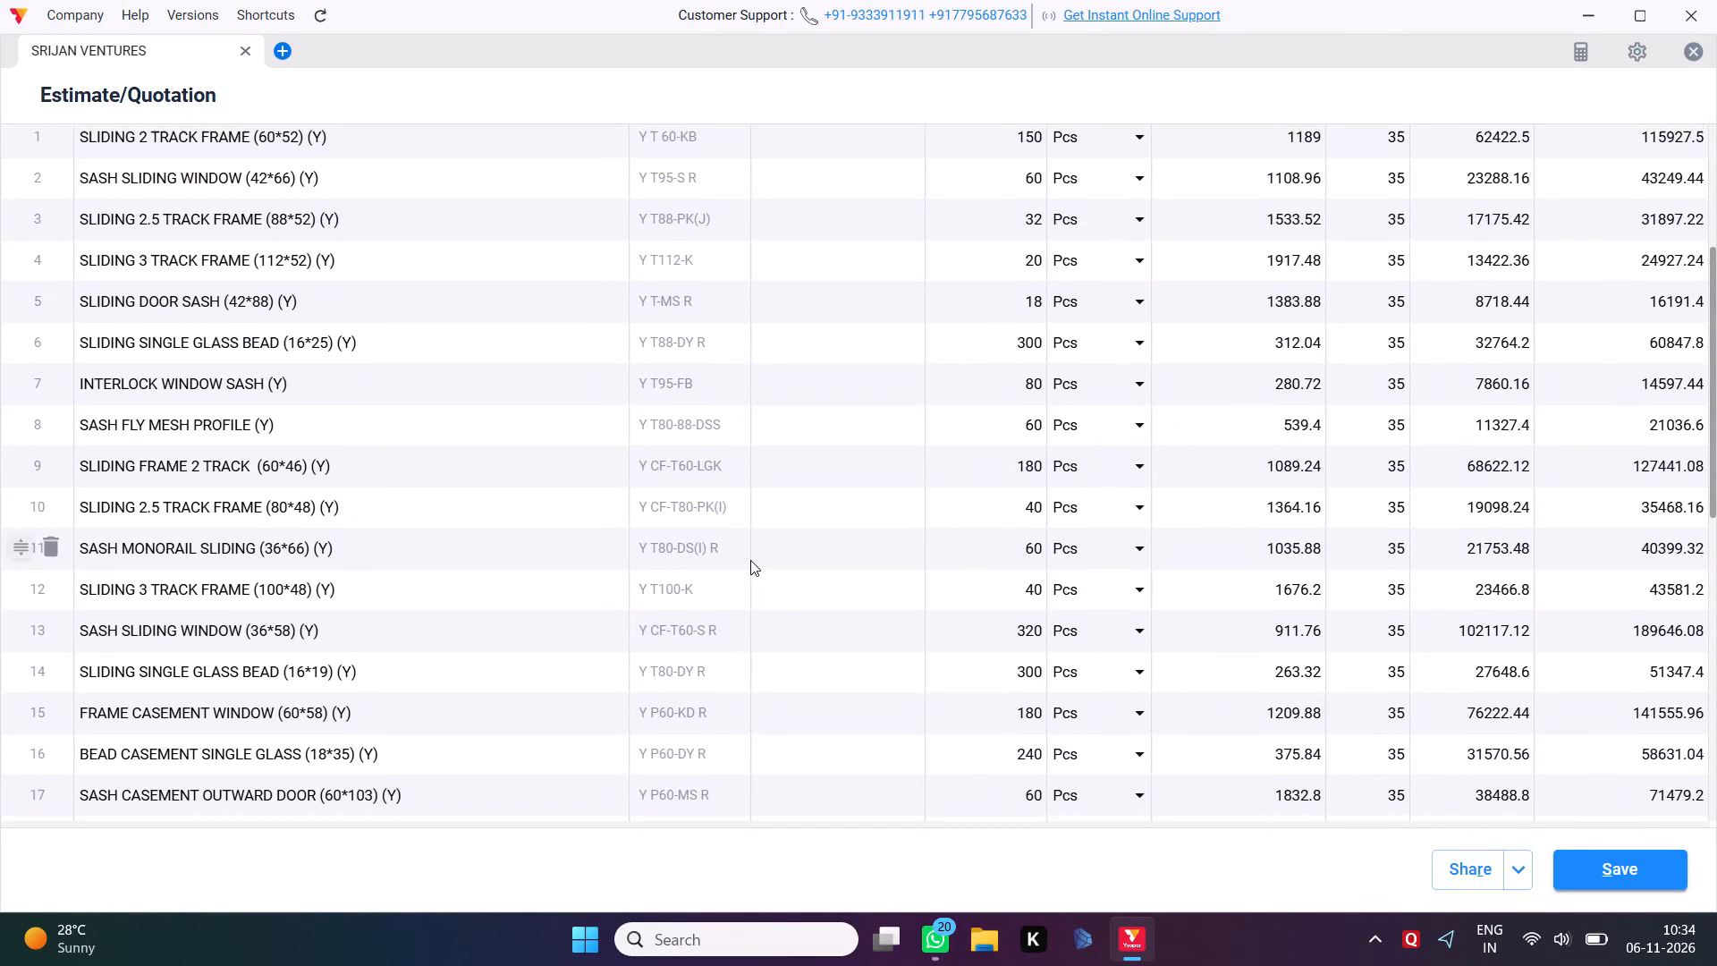
scroll(750, 560, up, 1)
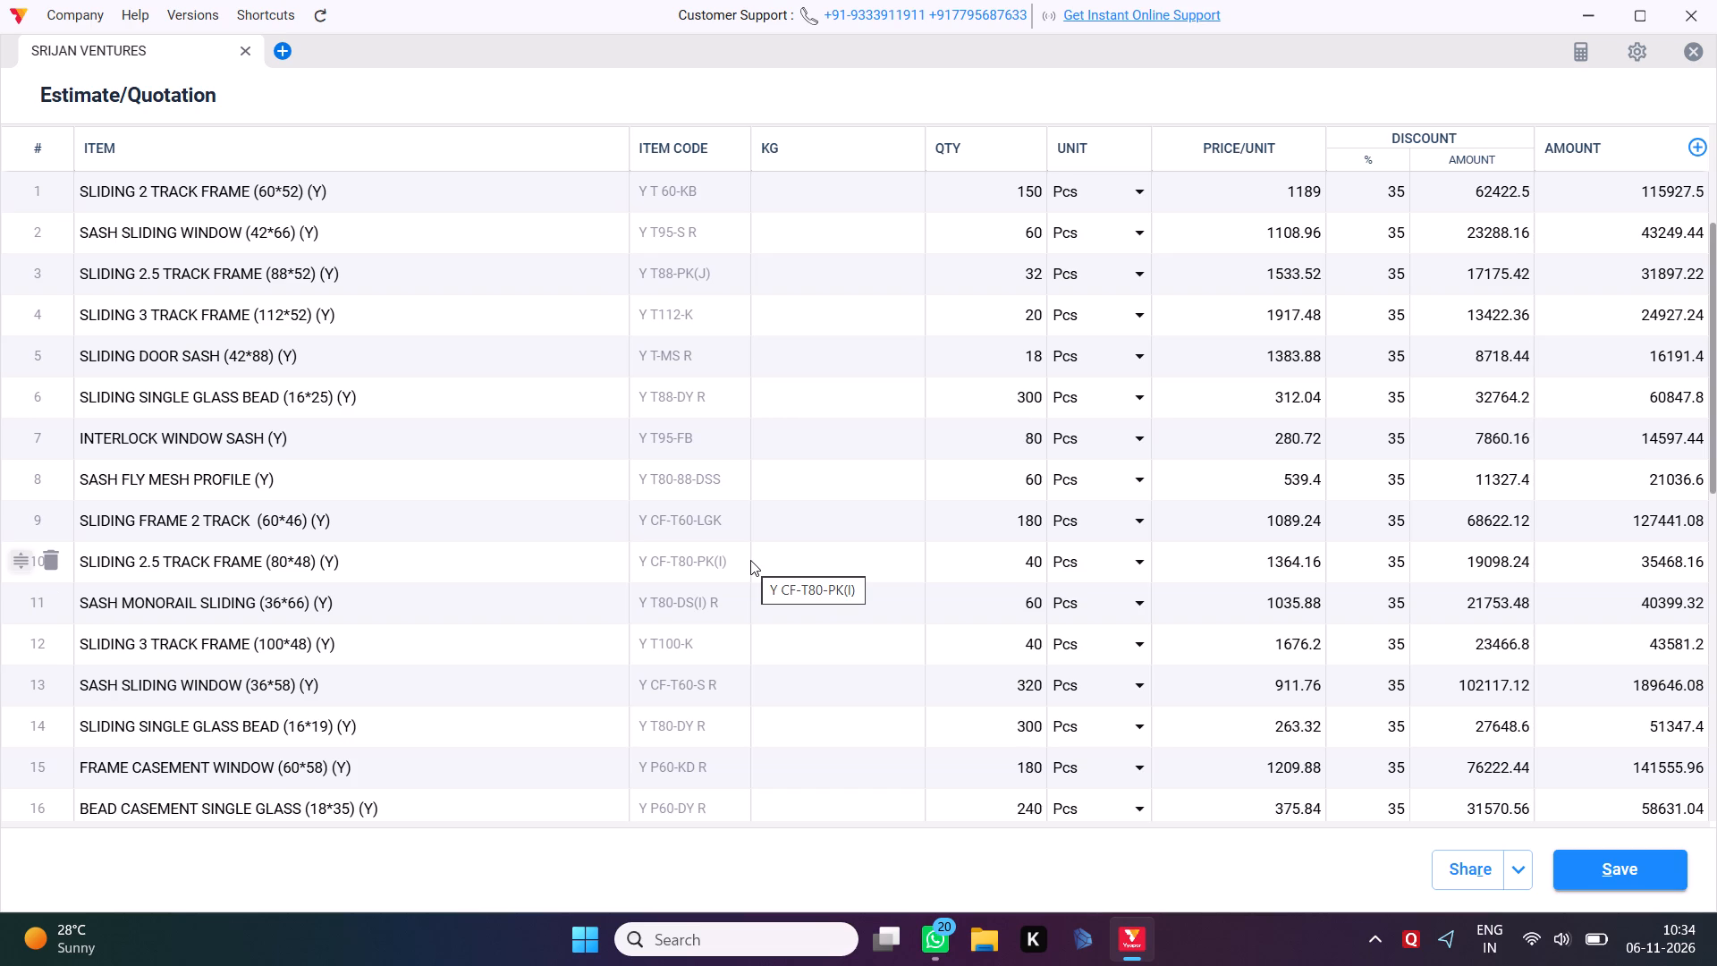
click(990, 942)
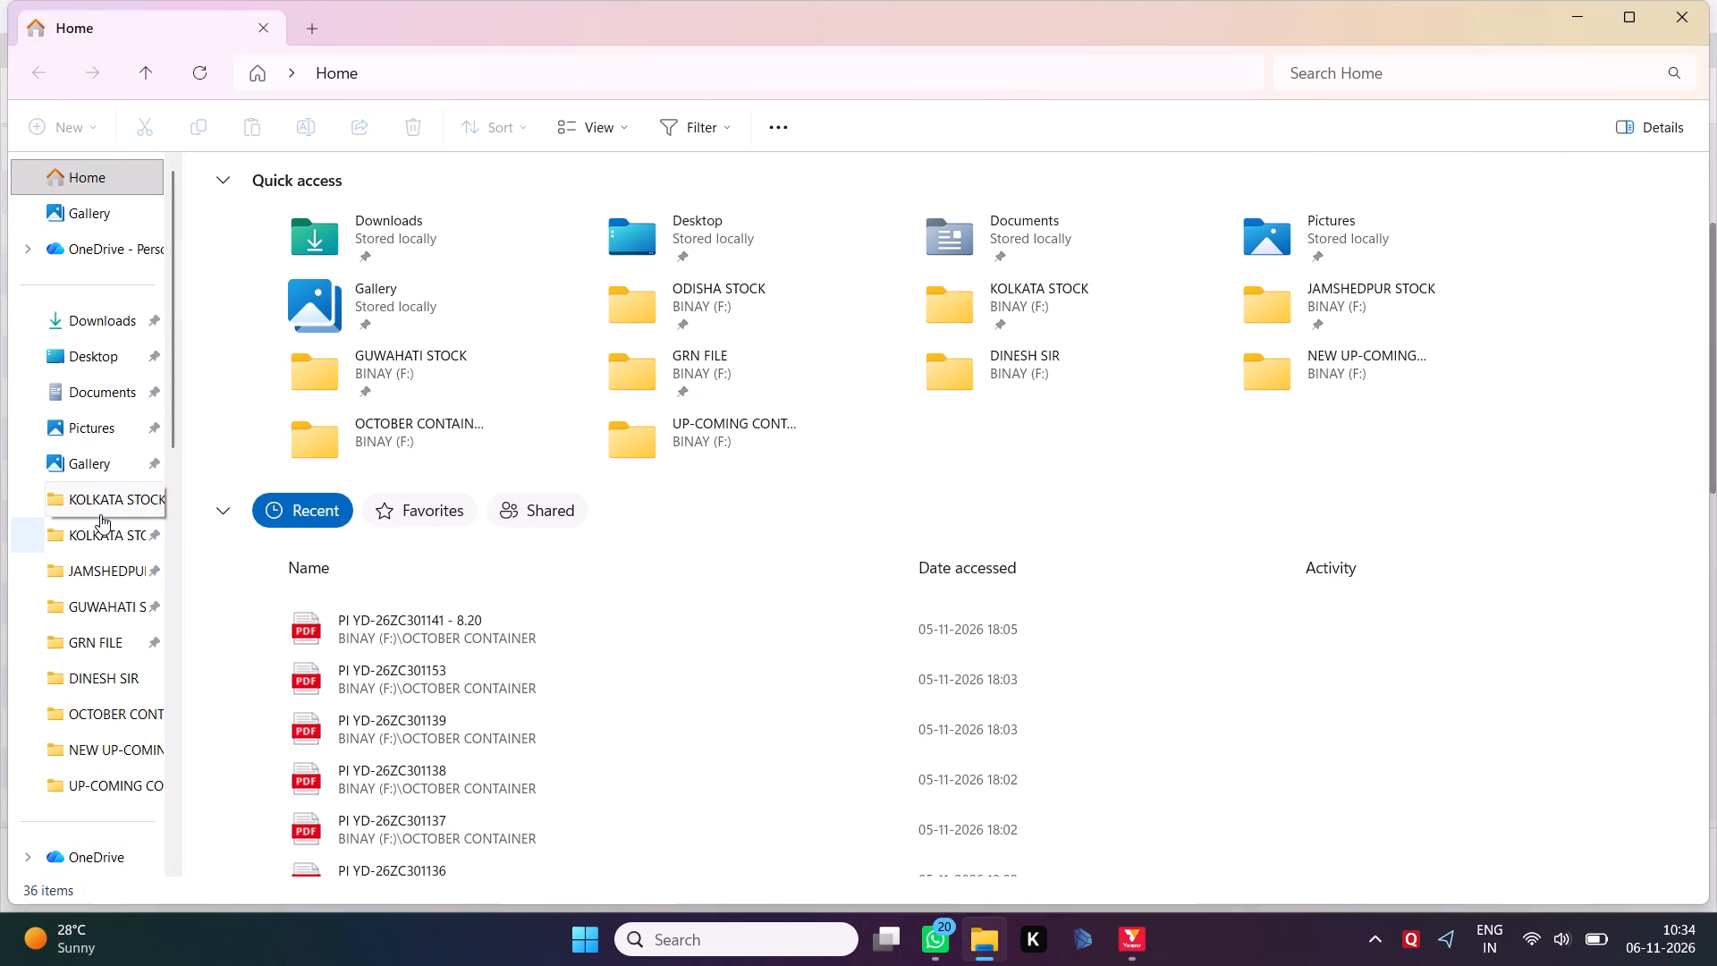
click(107, 506)
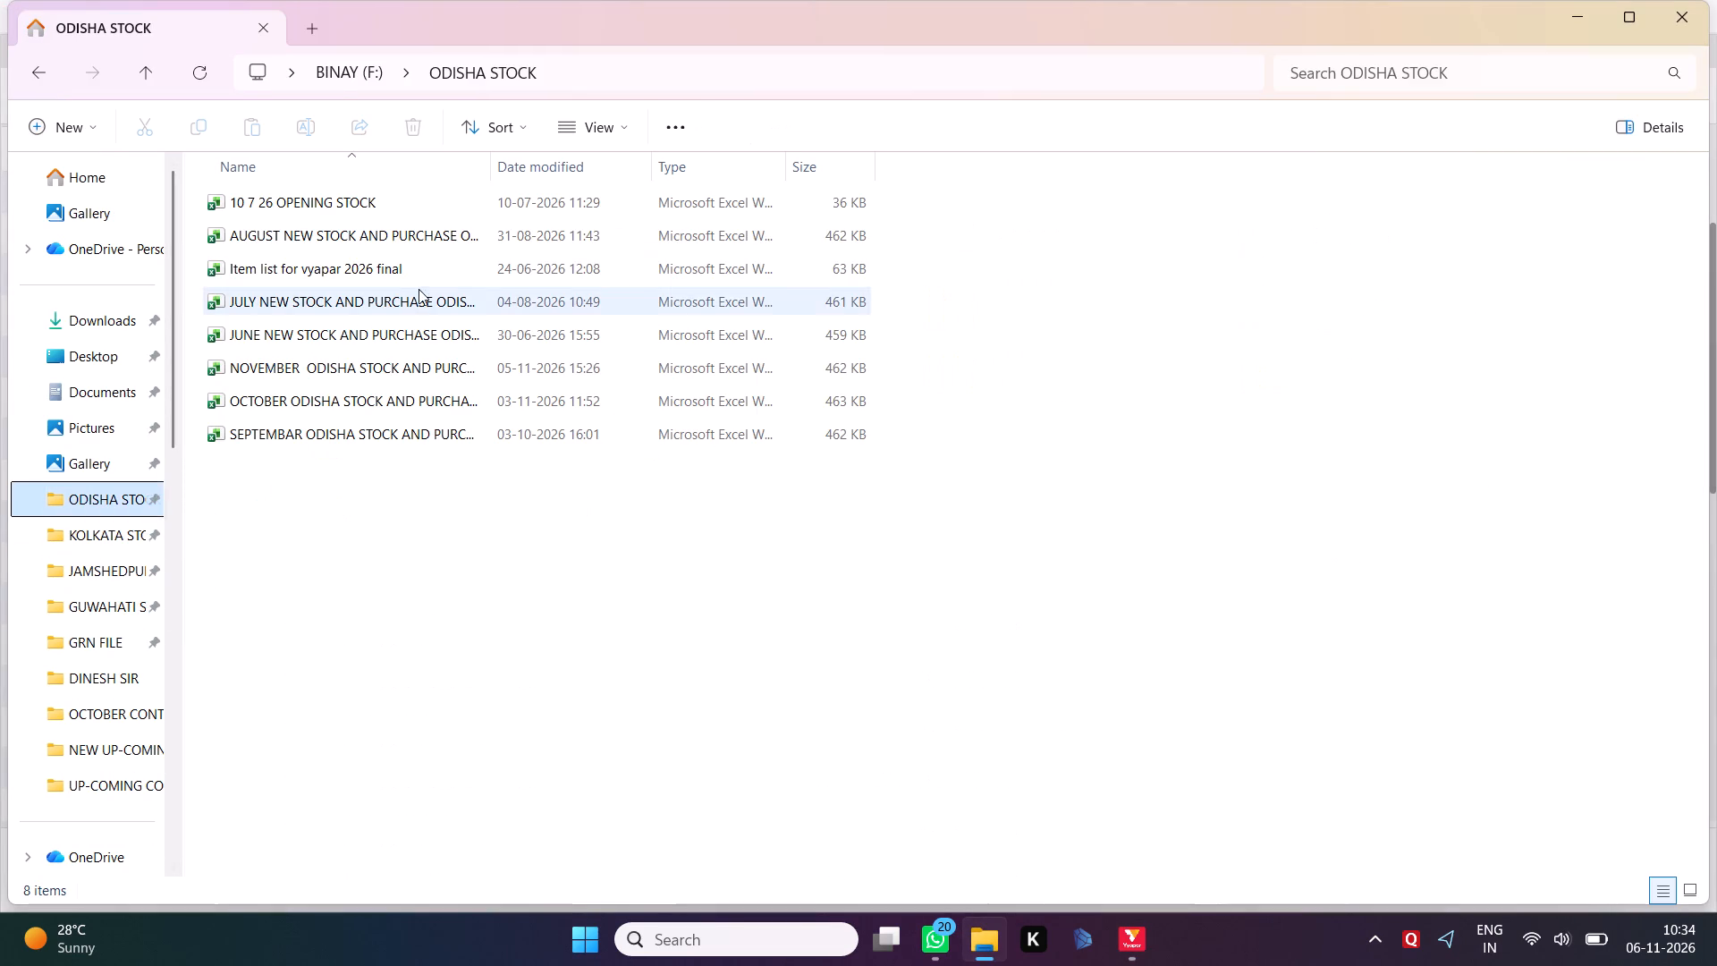
double_click(334, 367)
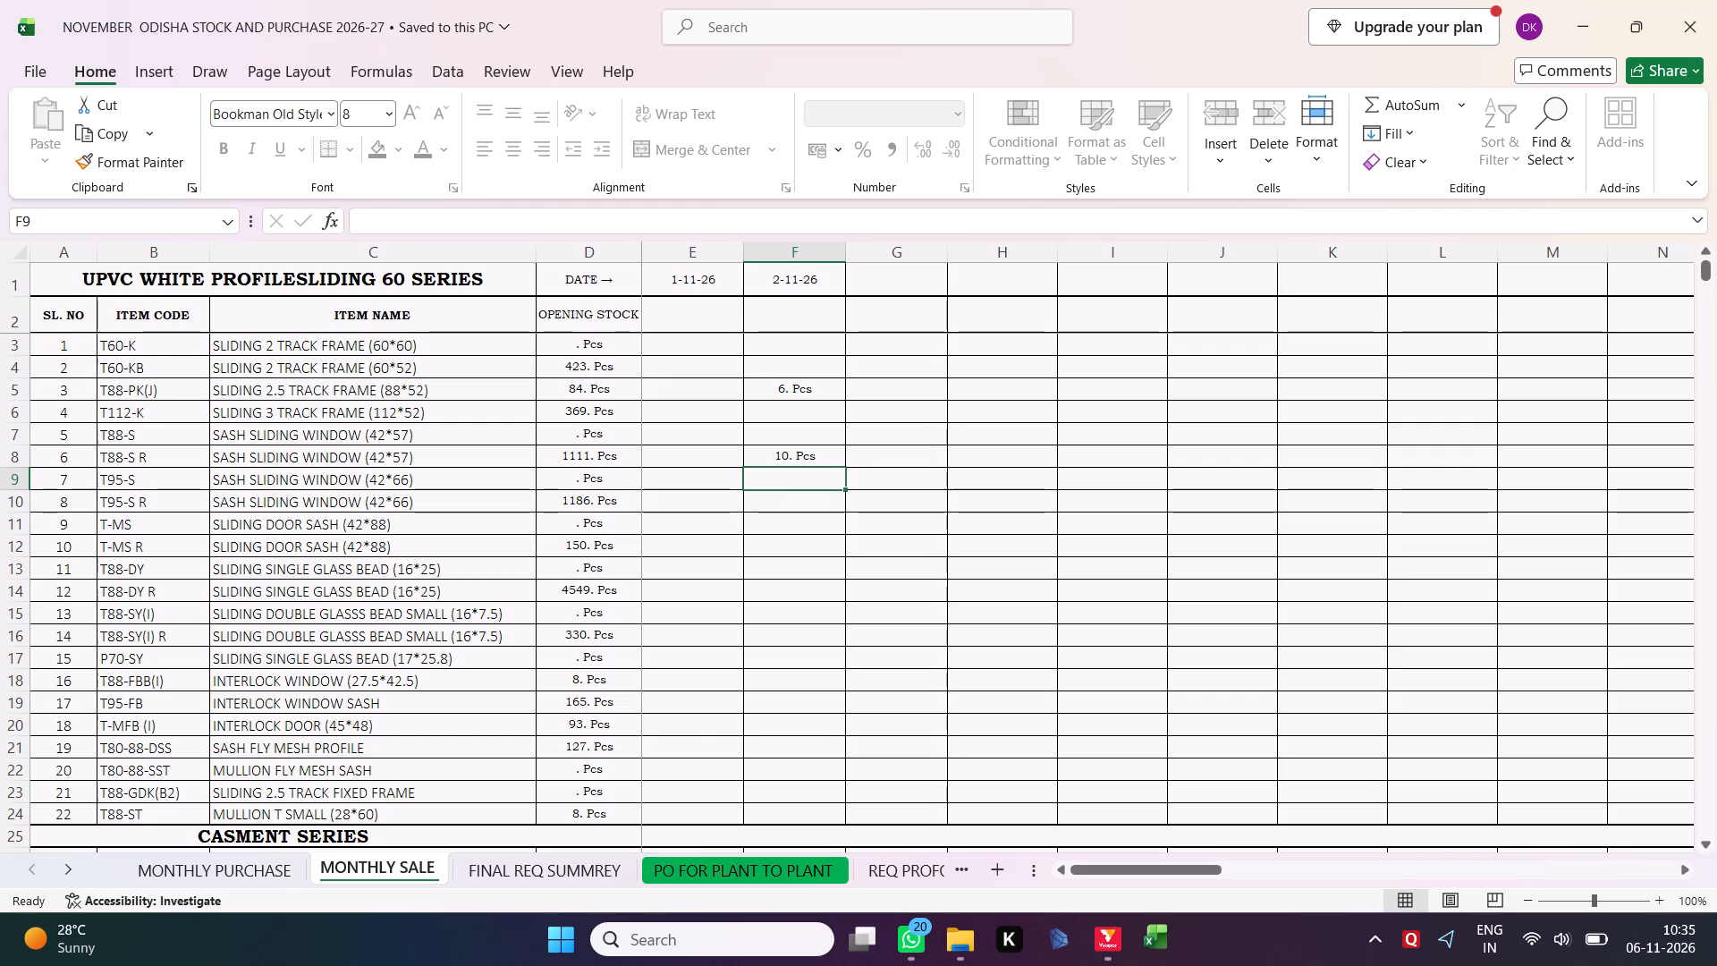
Examine the BALANCE STOCK column in the MONTHLY SALE sheet for the Y-coded casement and project series profiles.
scroll(1349, 514, left, 10)
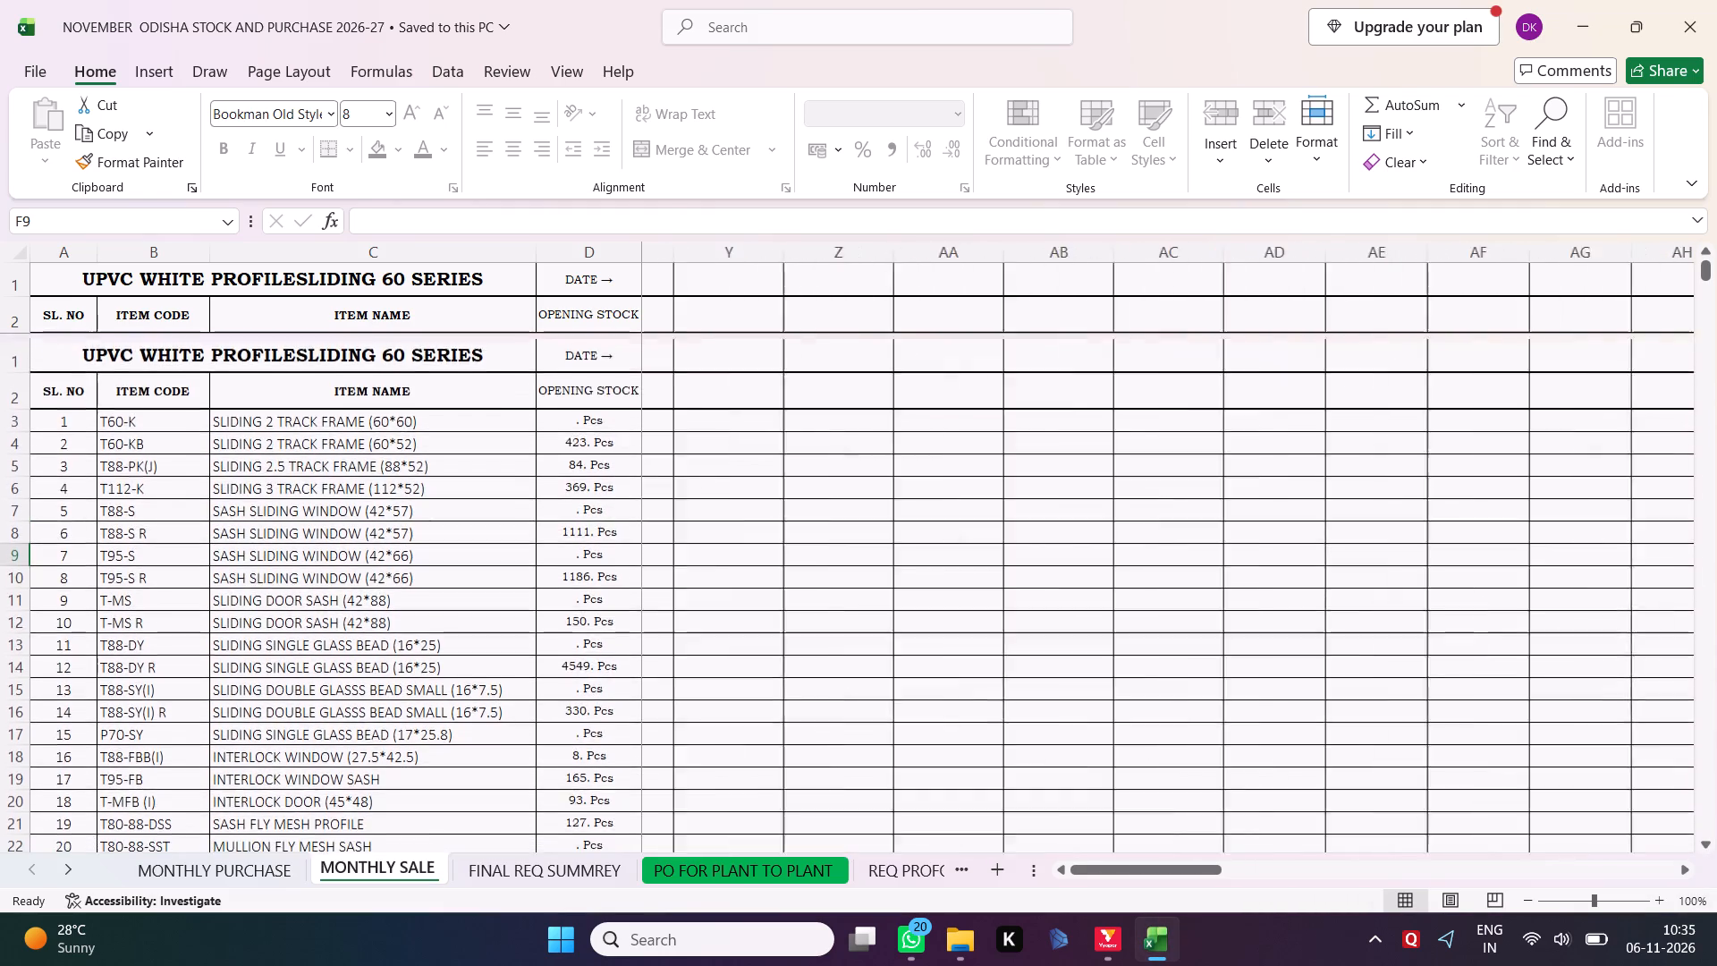
scroll(1349, 514, left, 7)
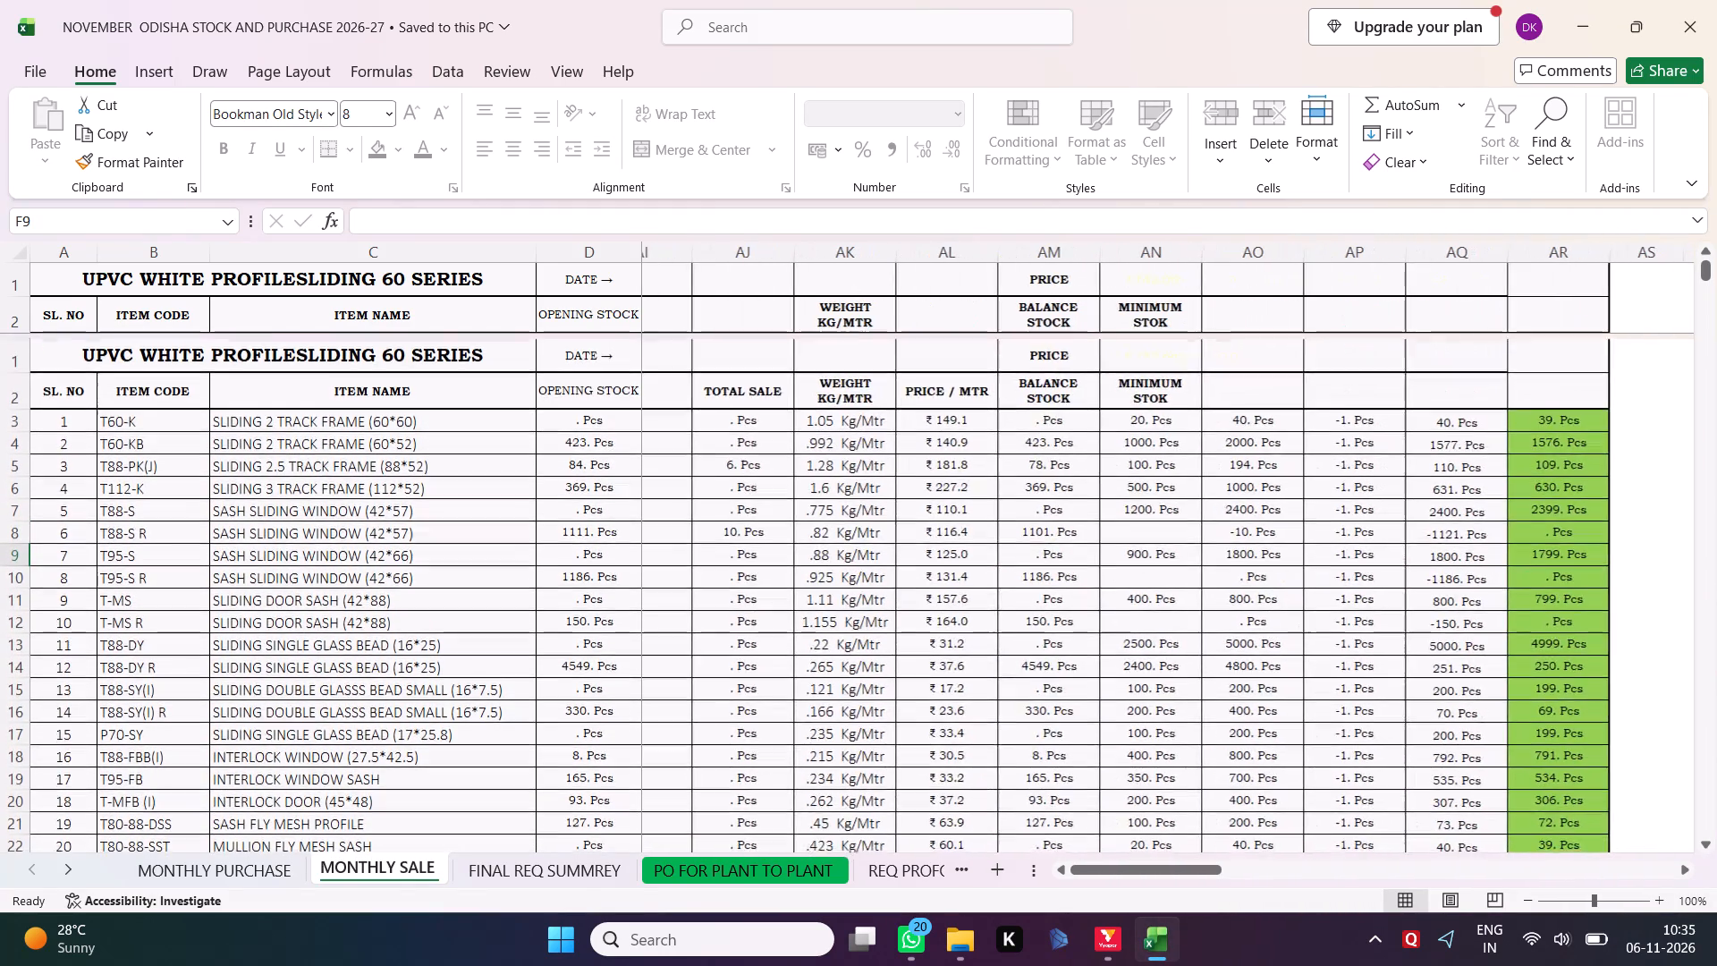
scroll(1239, 573, down, 8)
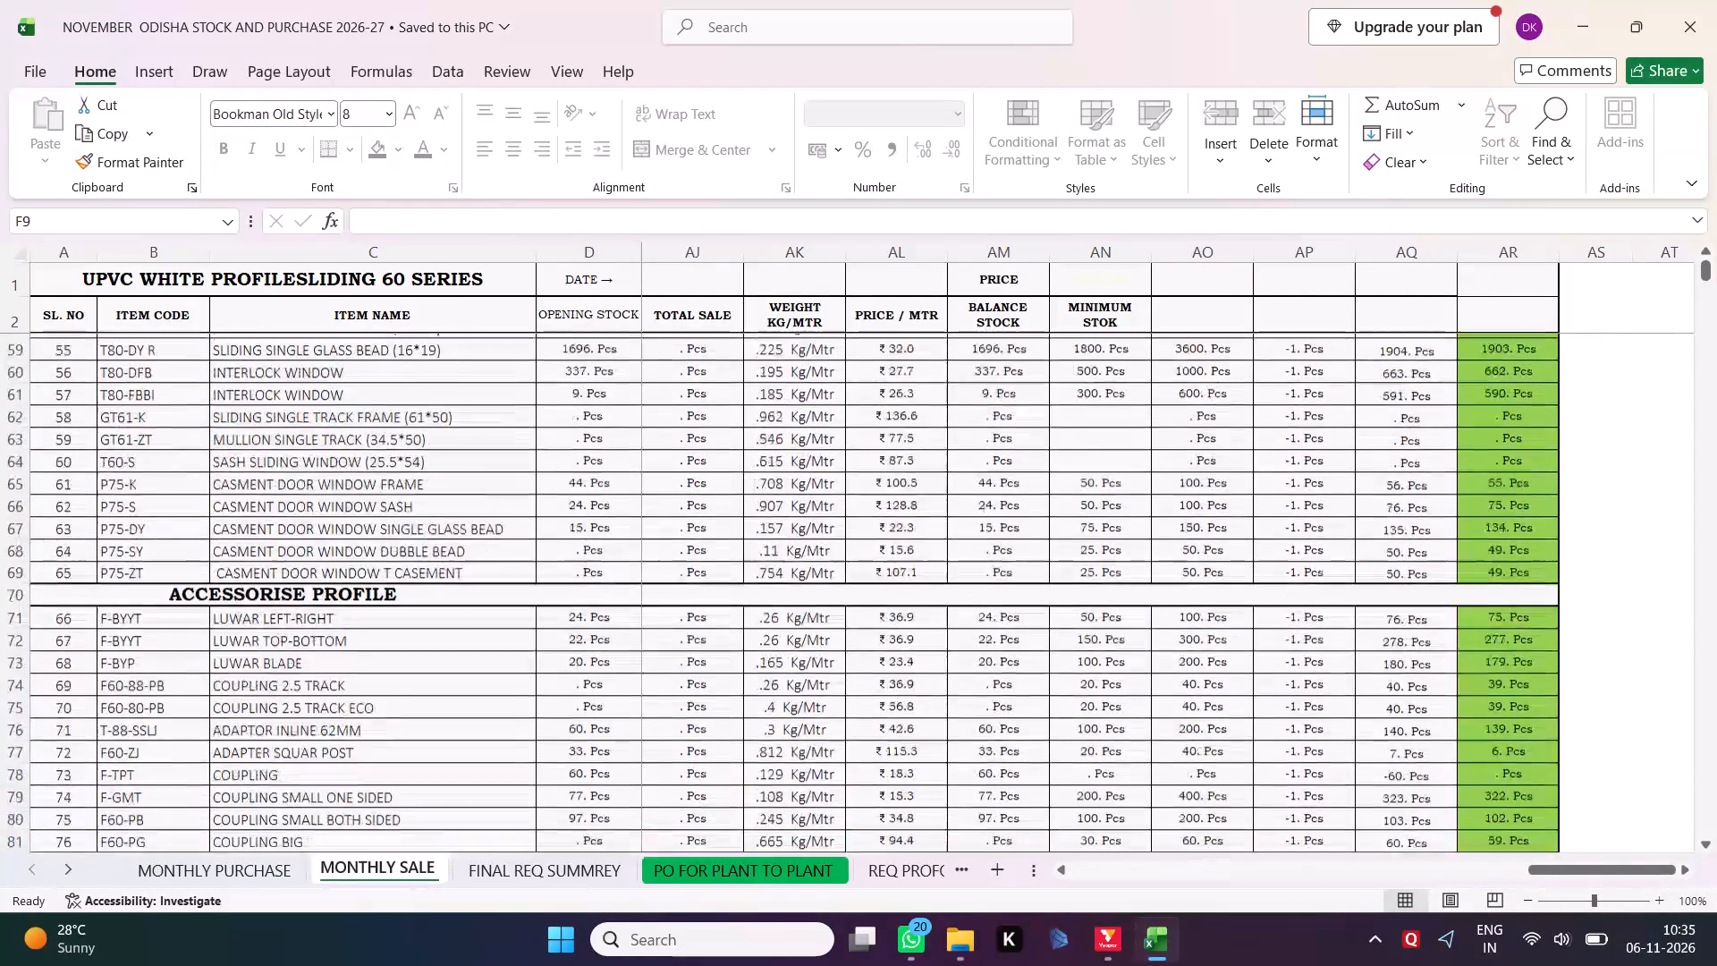
scroll(1239, 573, down, 2)
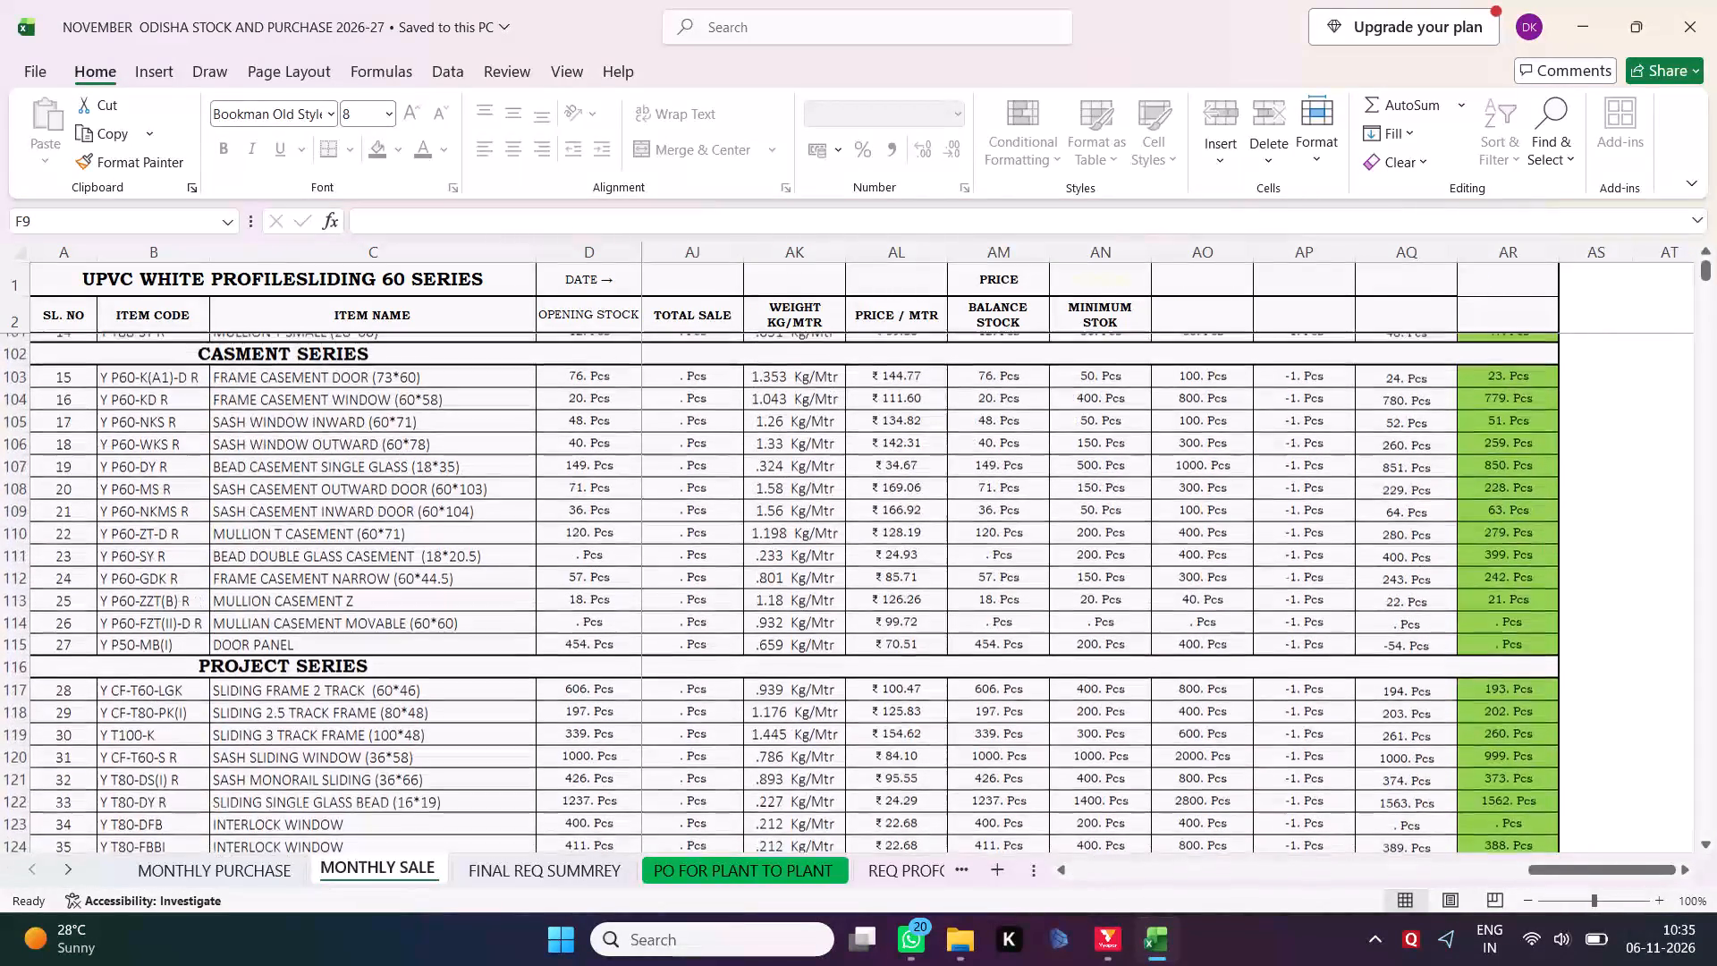
scroll(1239, 573, down, 1)
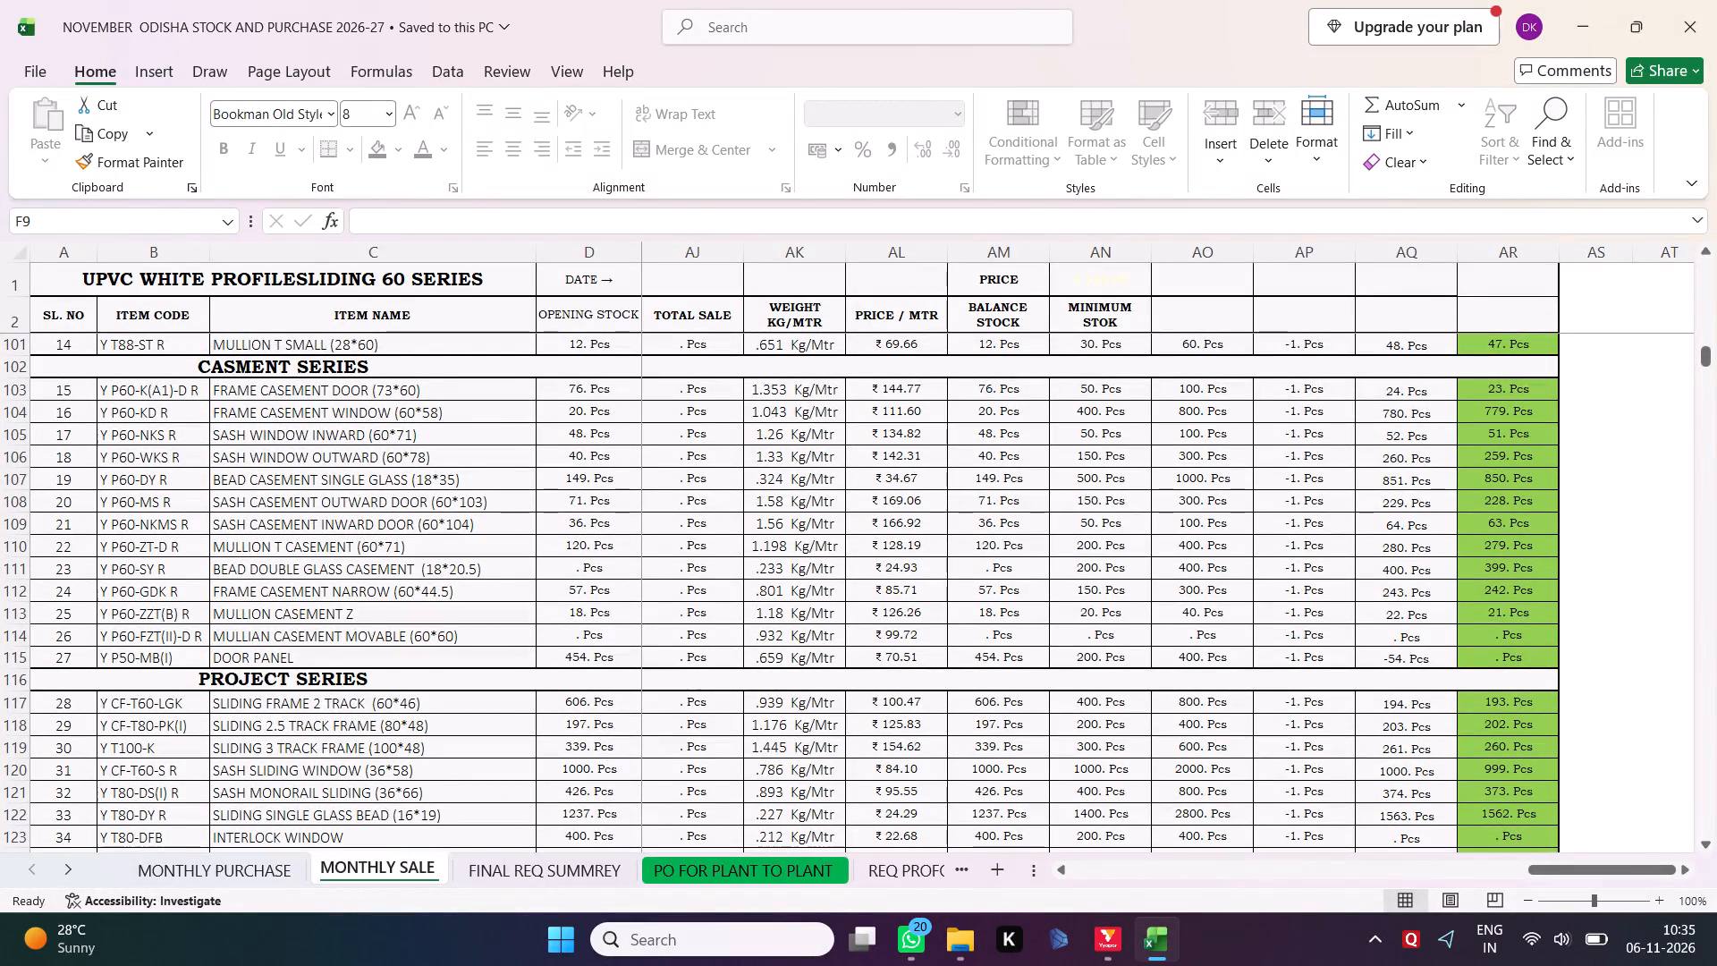
click(1001, 477)
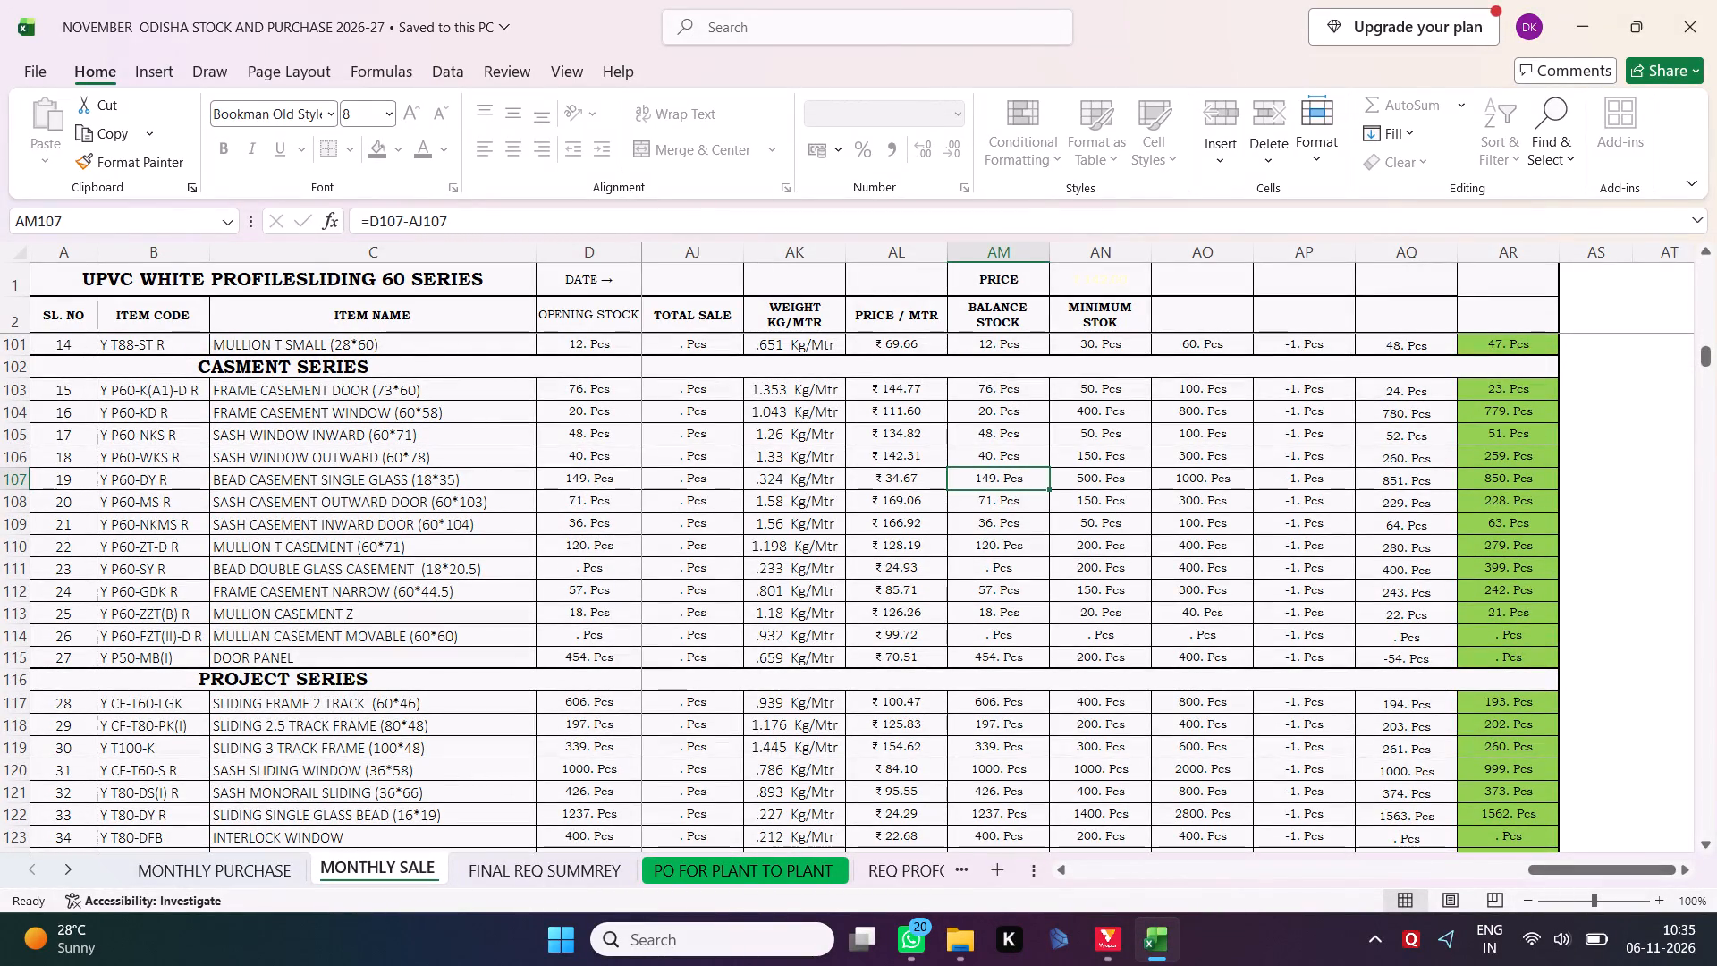
Check the casement and project series entries in the MONTHLY PURCHASE sheet and return to the MONTHLY SALE sheet.
click(194, 871)
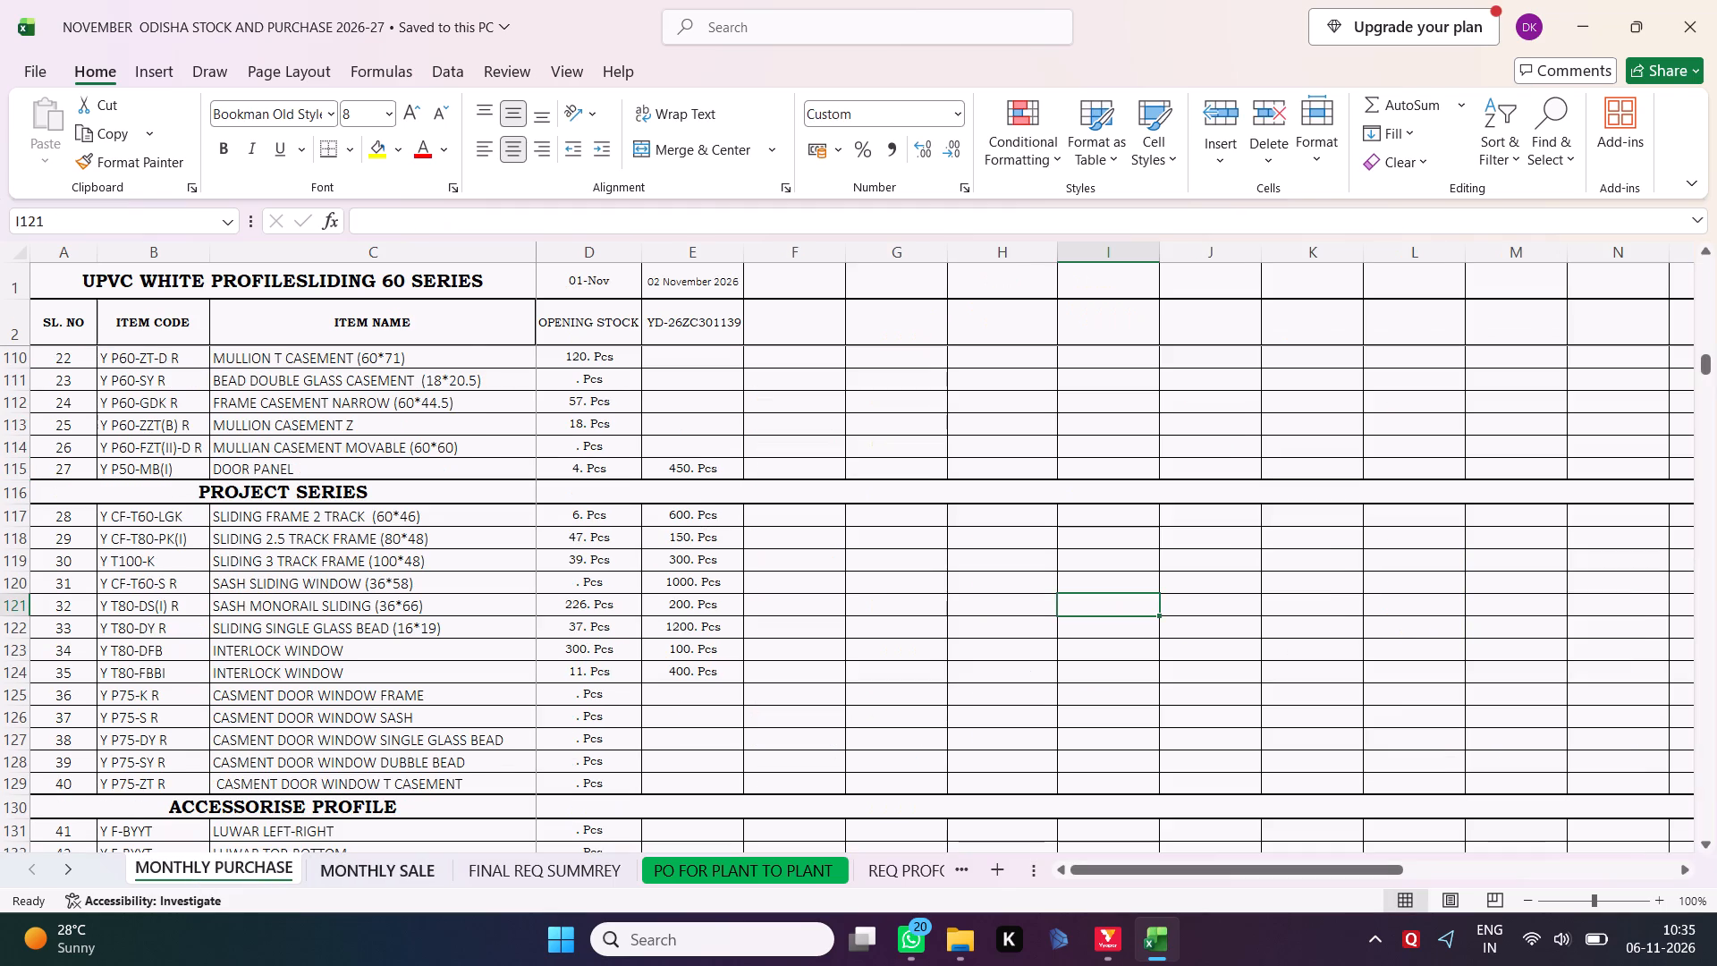
scroll(667, 677, up, 2)
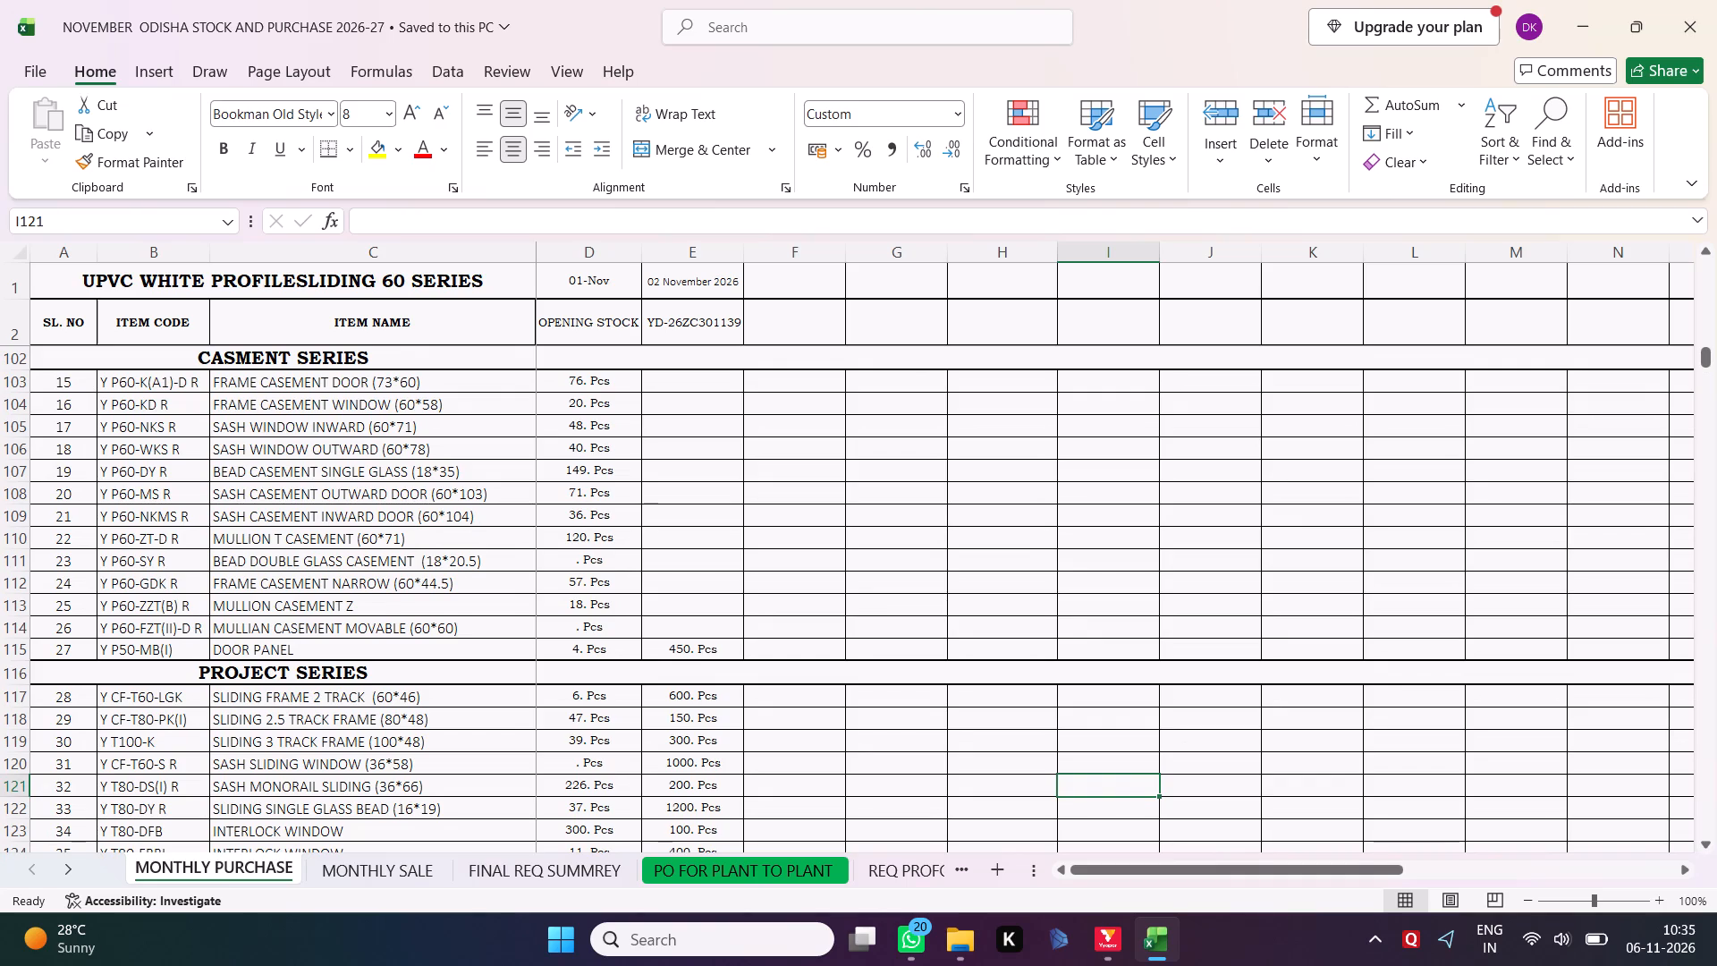
click(420, 860)
scroll(1041, 558, left, 1)
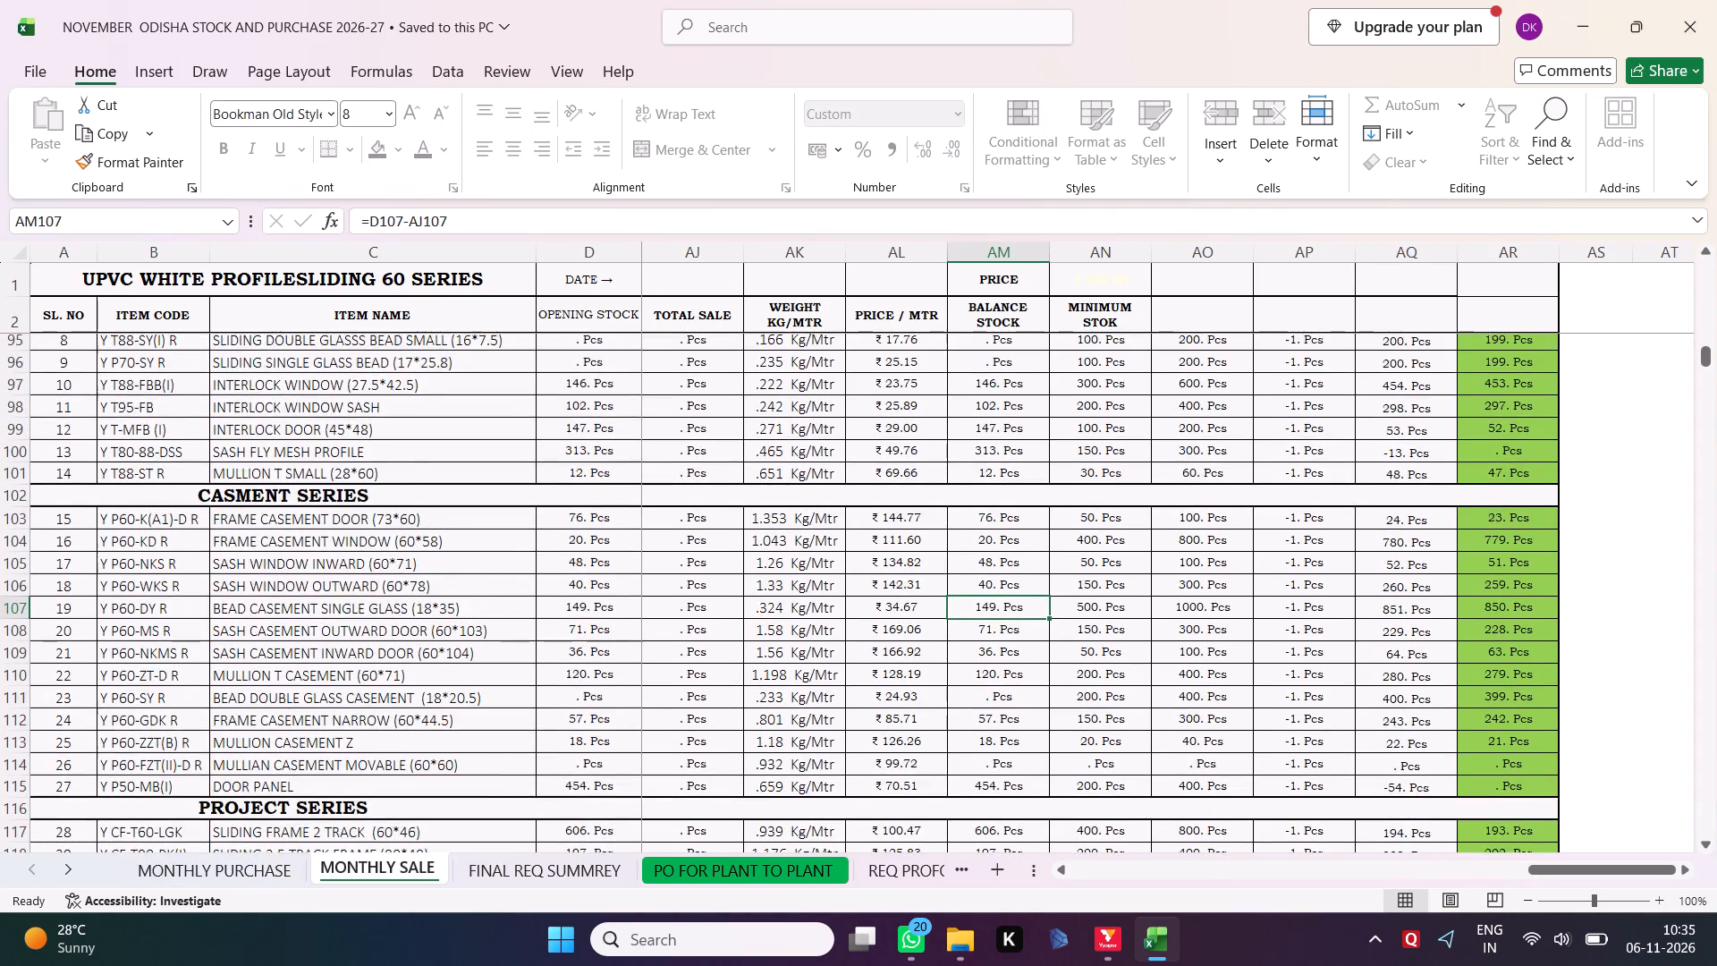
Return to the SRIJAN VENTURES quotation in Vyapar and check its listed items and item codes against the stock sheet.
scroll(1041, 558, left, 1)
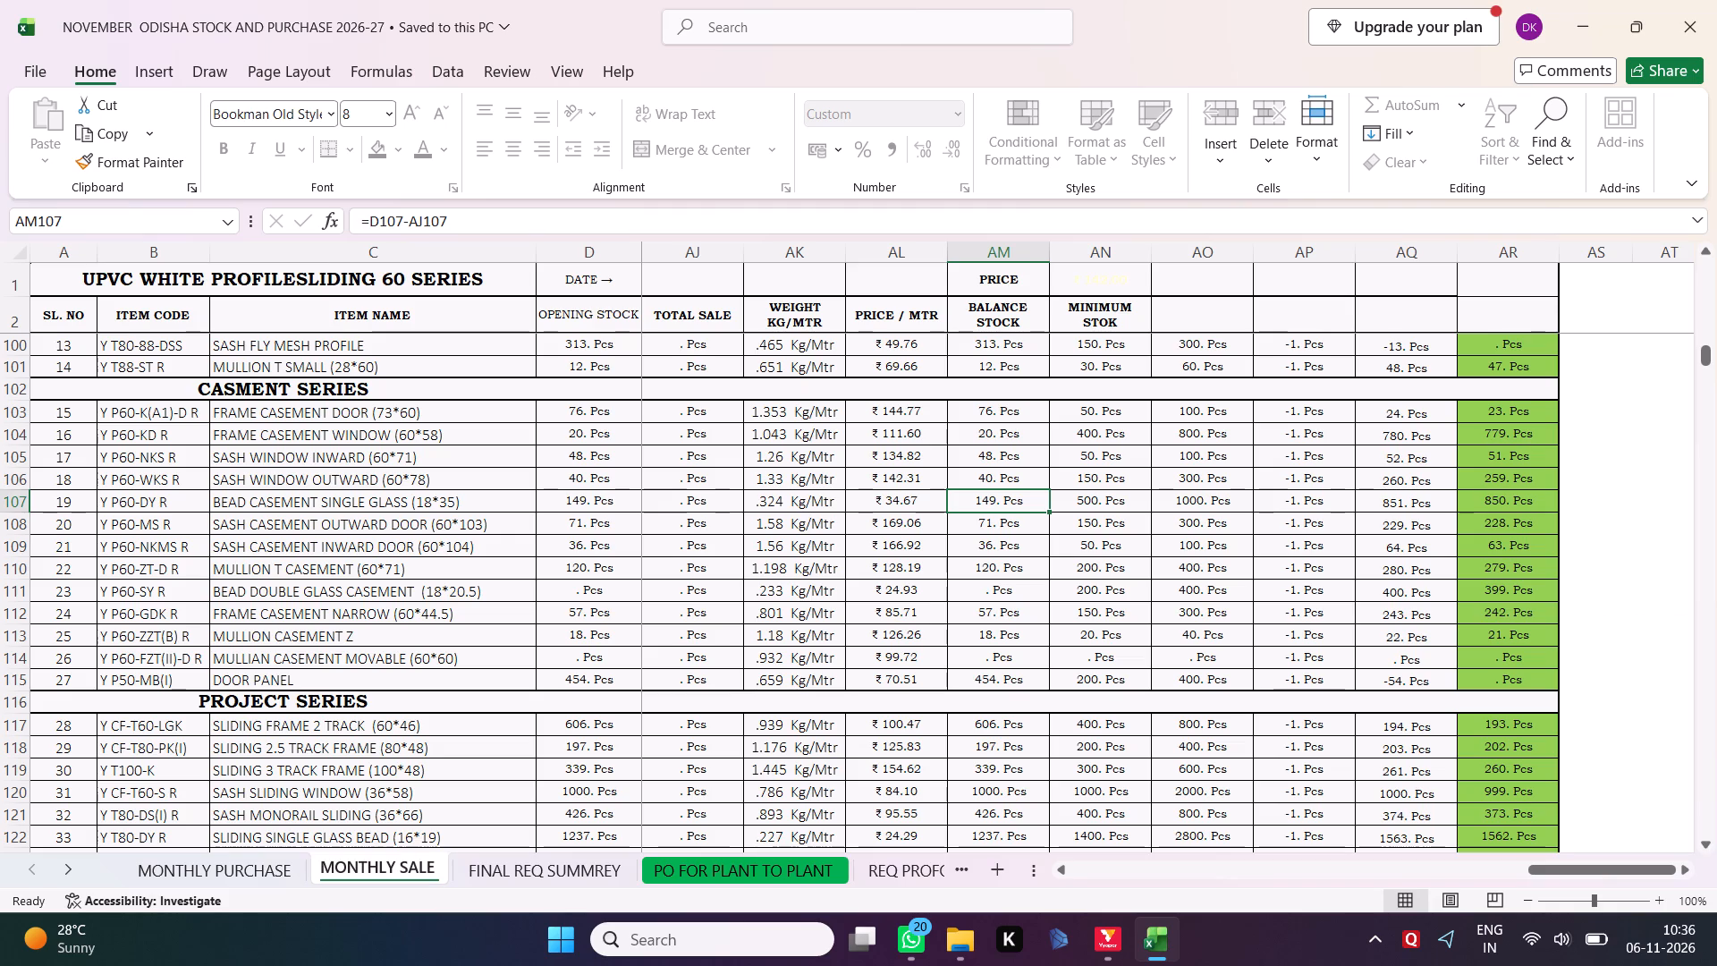
key(alt+Tab)
key(alt+Tab)
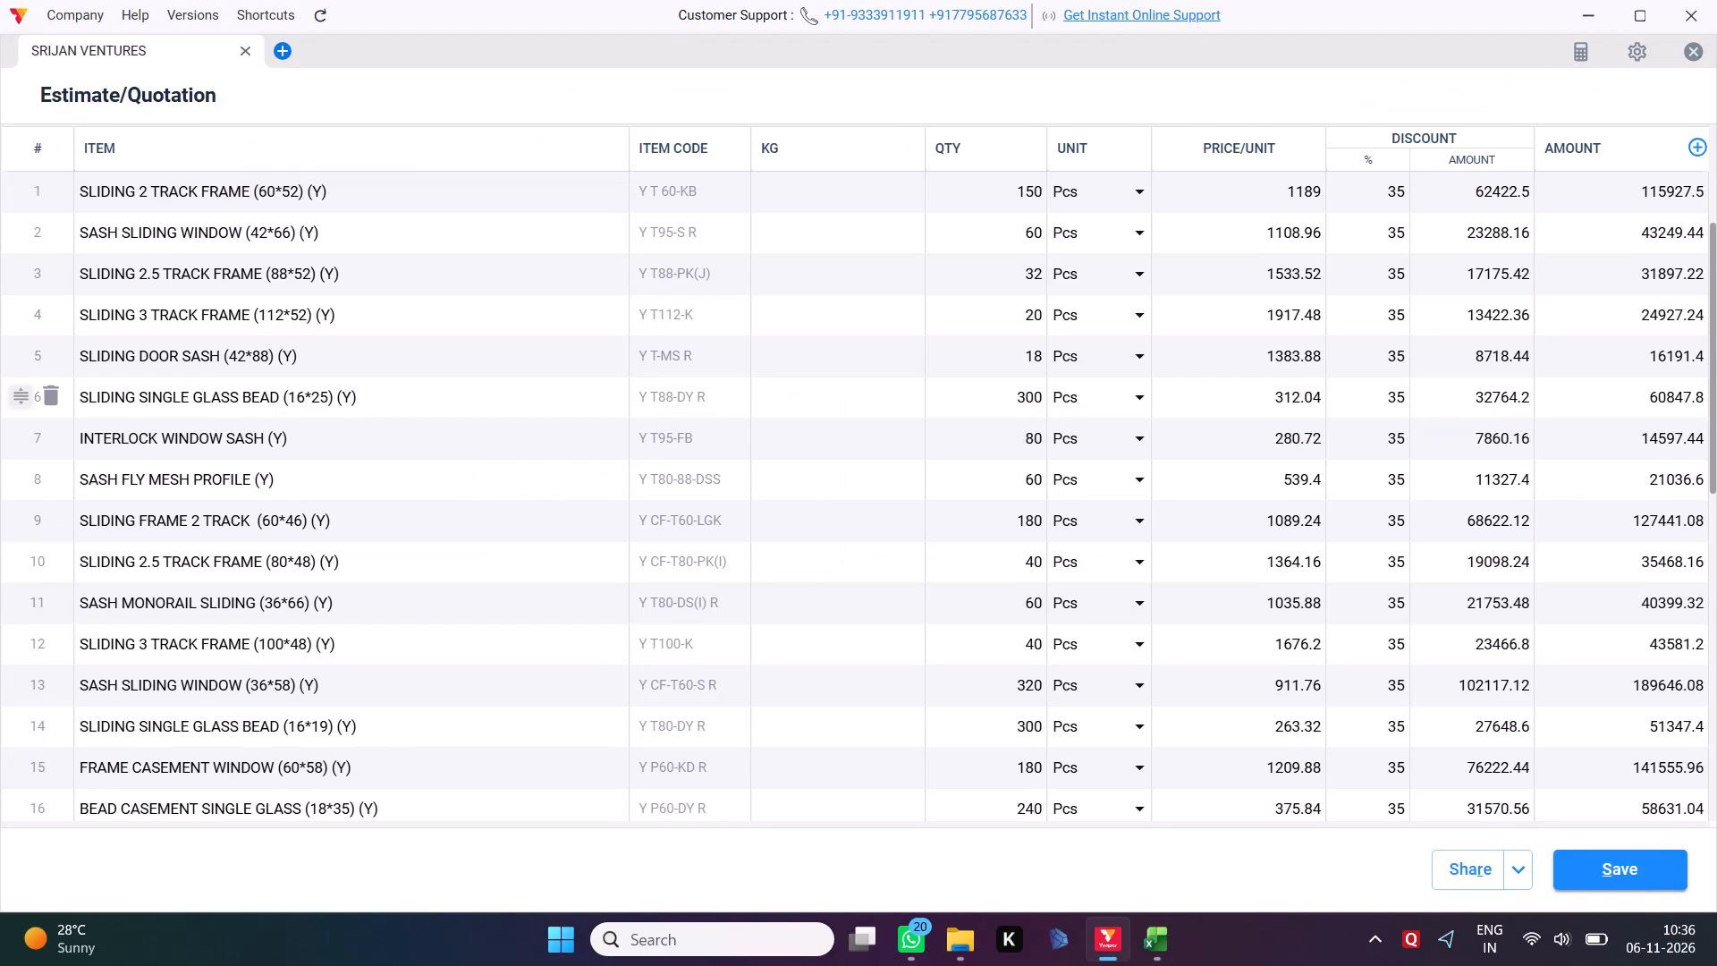
scroll(918, 347, up, 1)
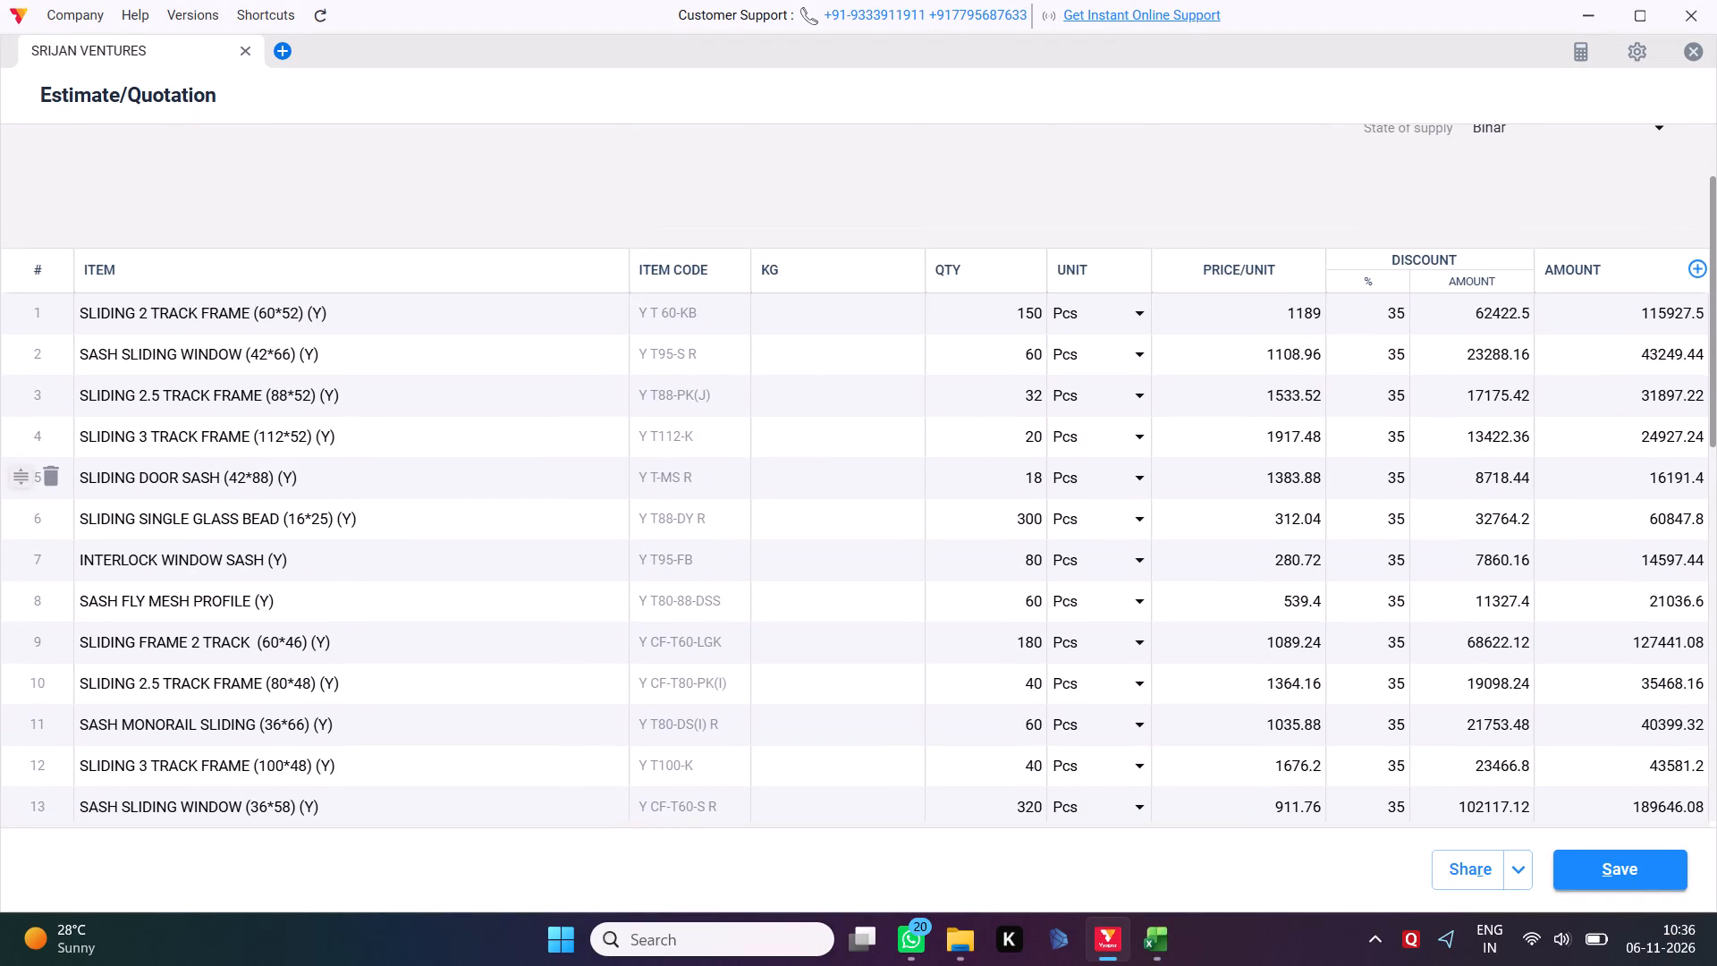
scroll(918, 347, down, 1)
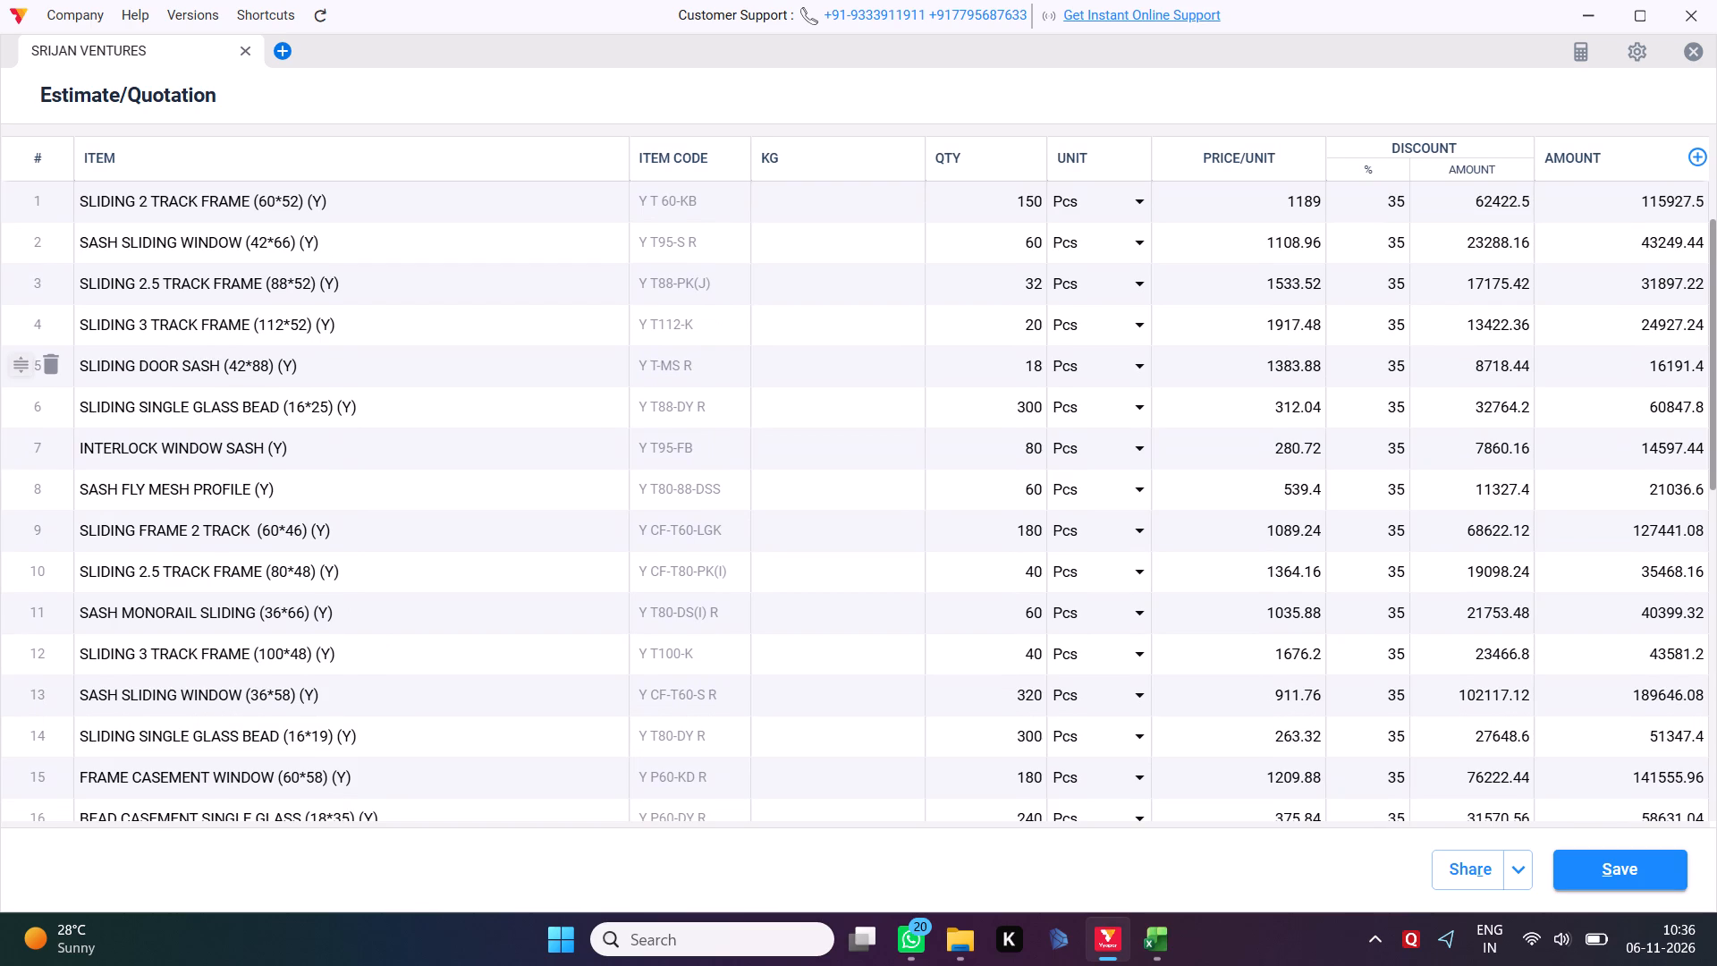
Review the line items of the SRIJAN VENTURES quotation in VyaparApp down to the end of the item table.
scroll(918, 347, down, 4)
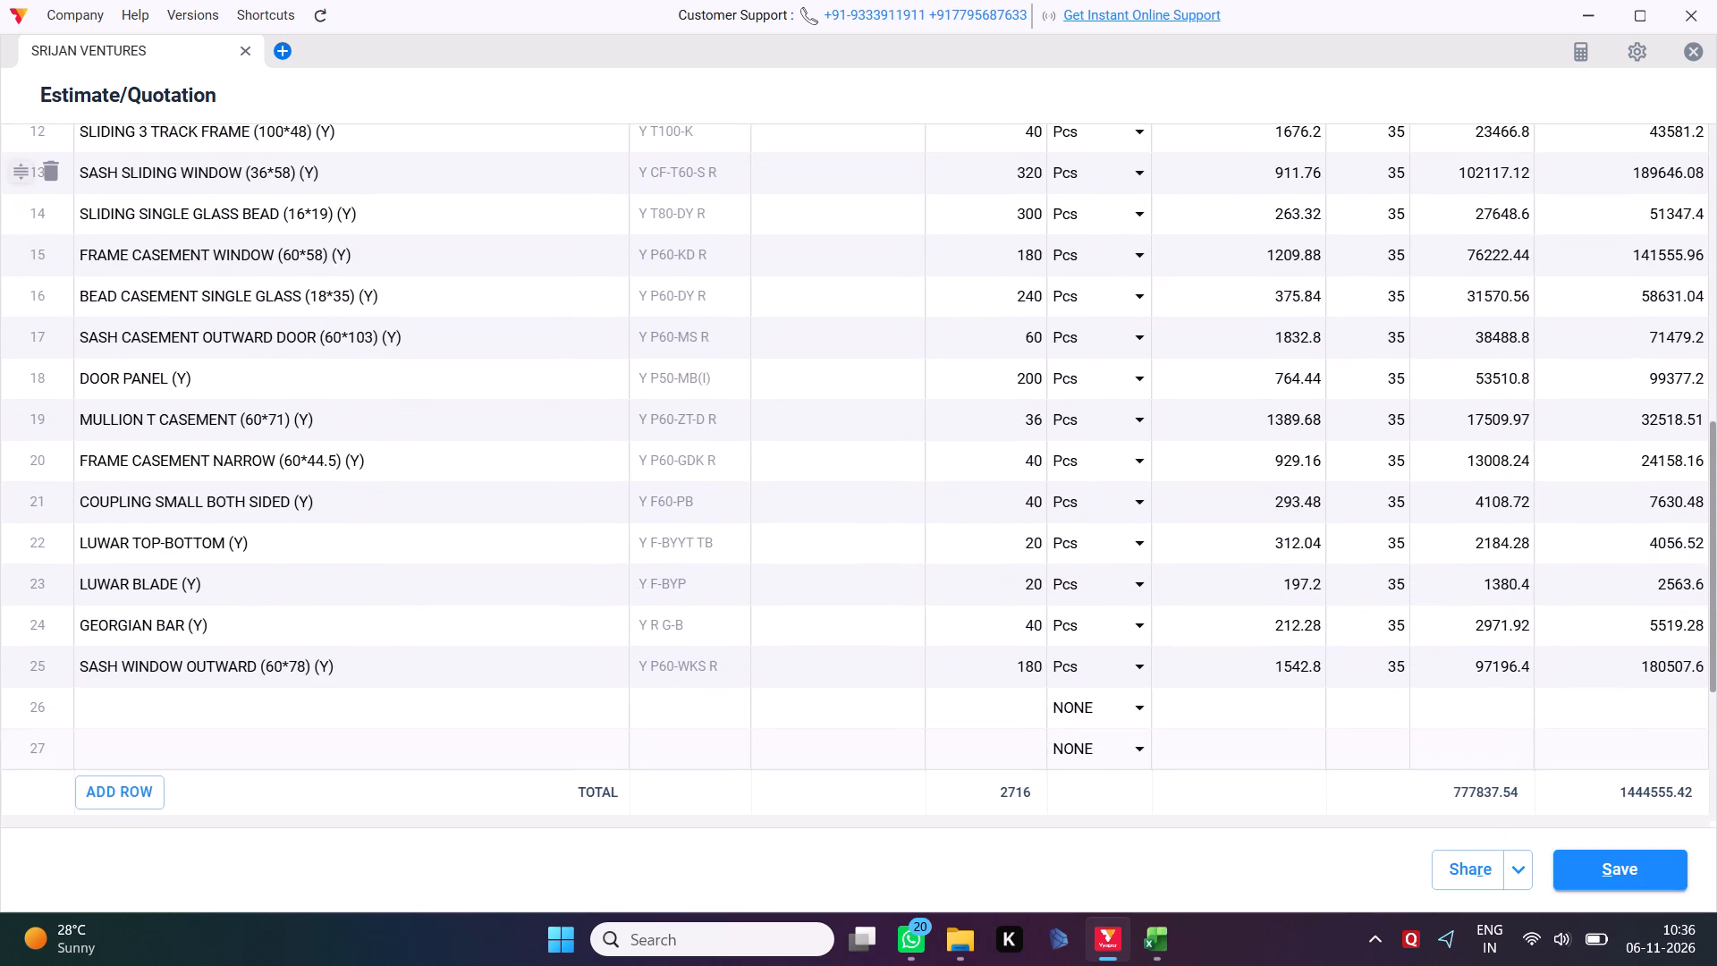
scroll(918, 347, down, 1)
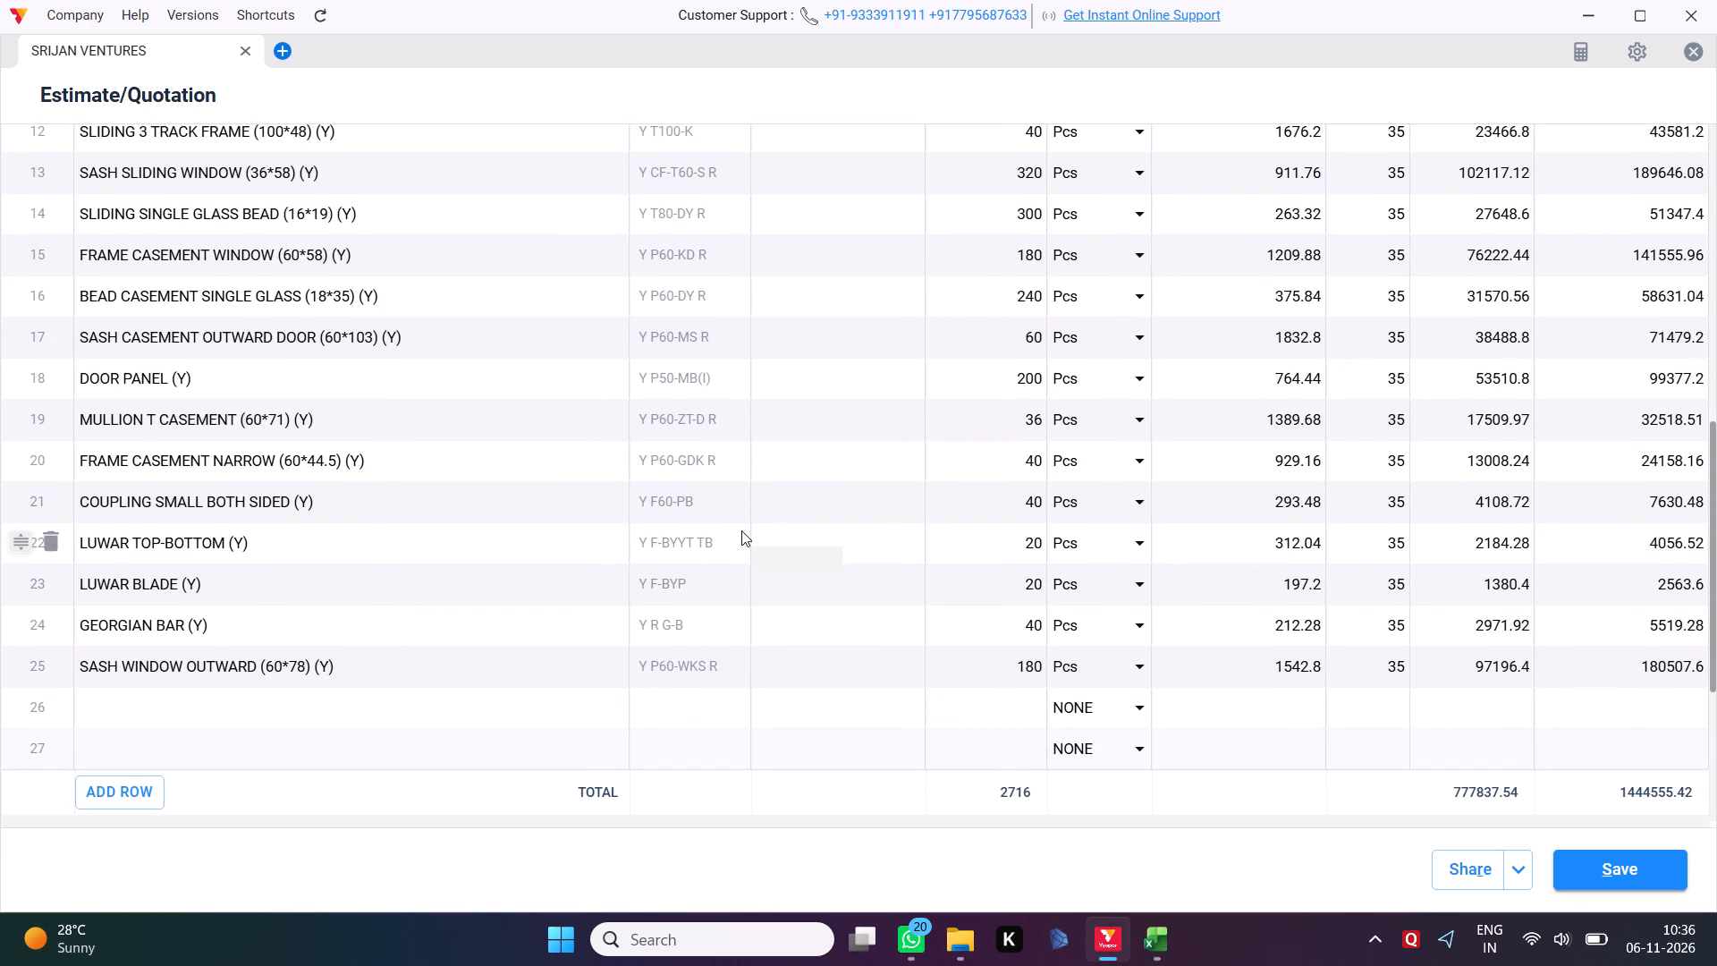
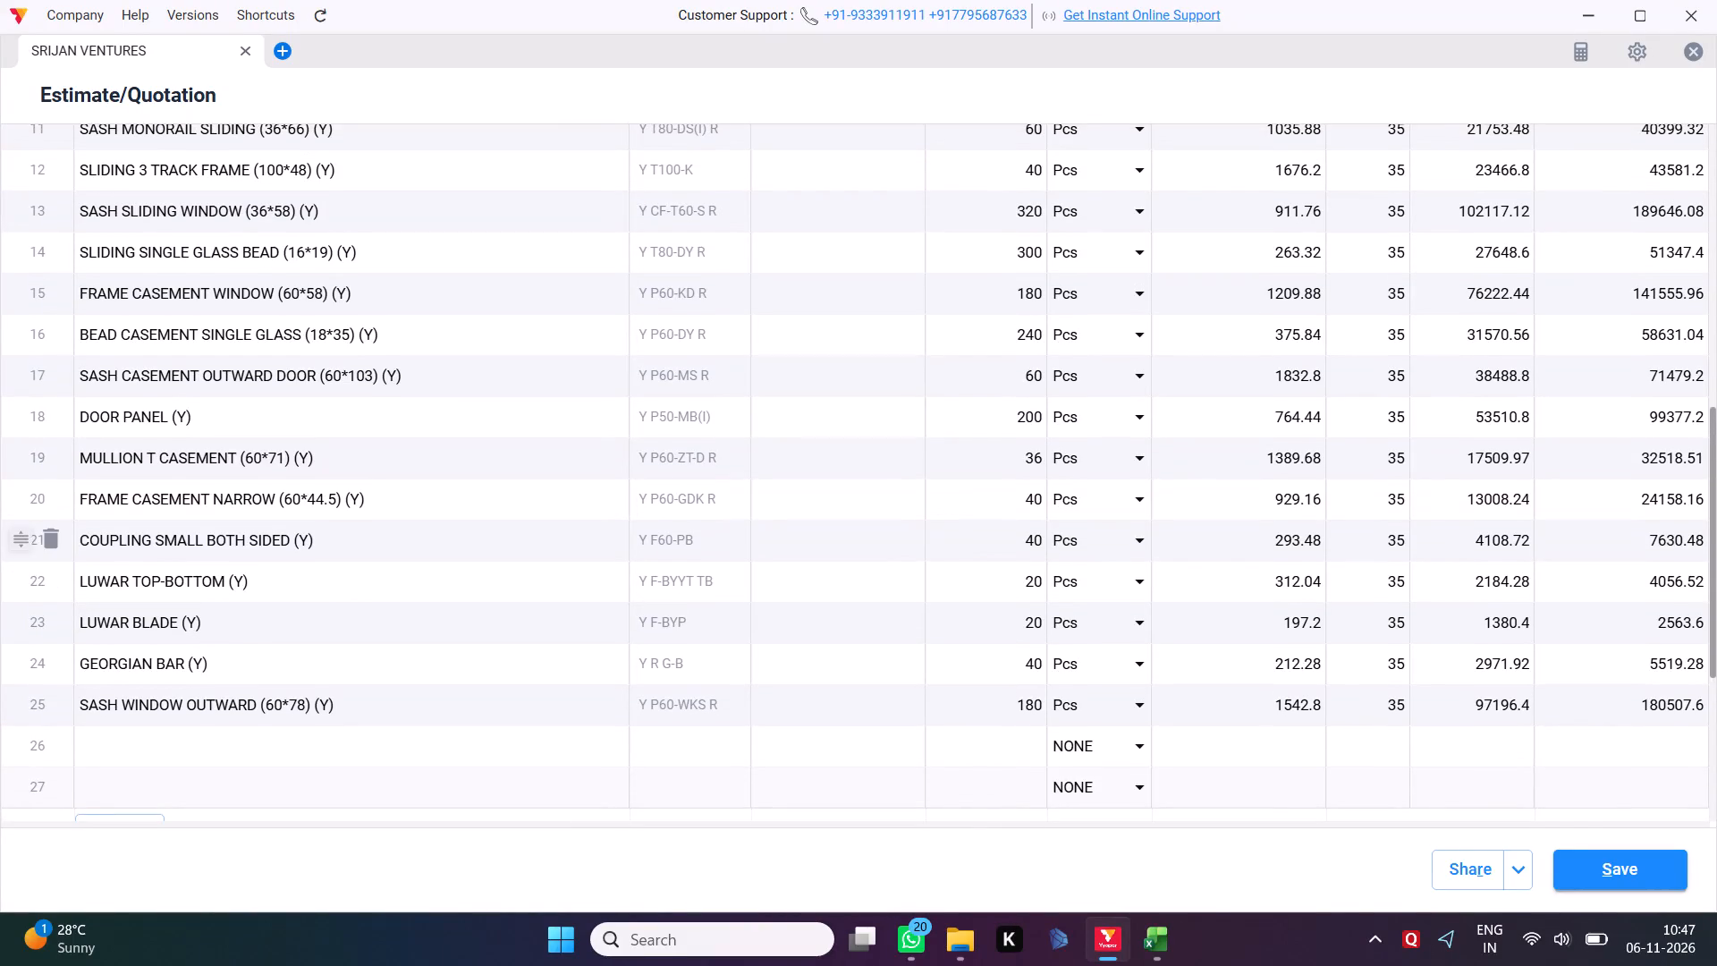
Set the quantity of BEAD CASEMENT SINGLE GLASS (18*35) (Y) in the quotation's item table to 40.
scroll(834, 541, up, 1)
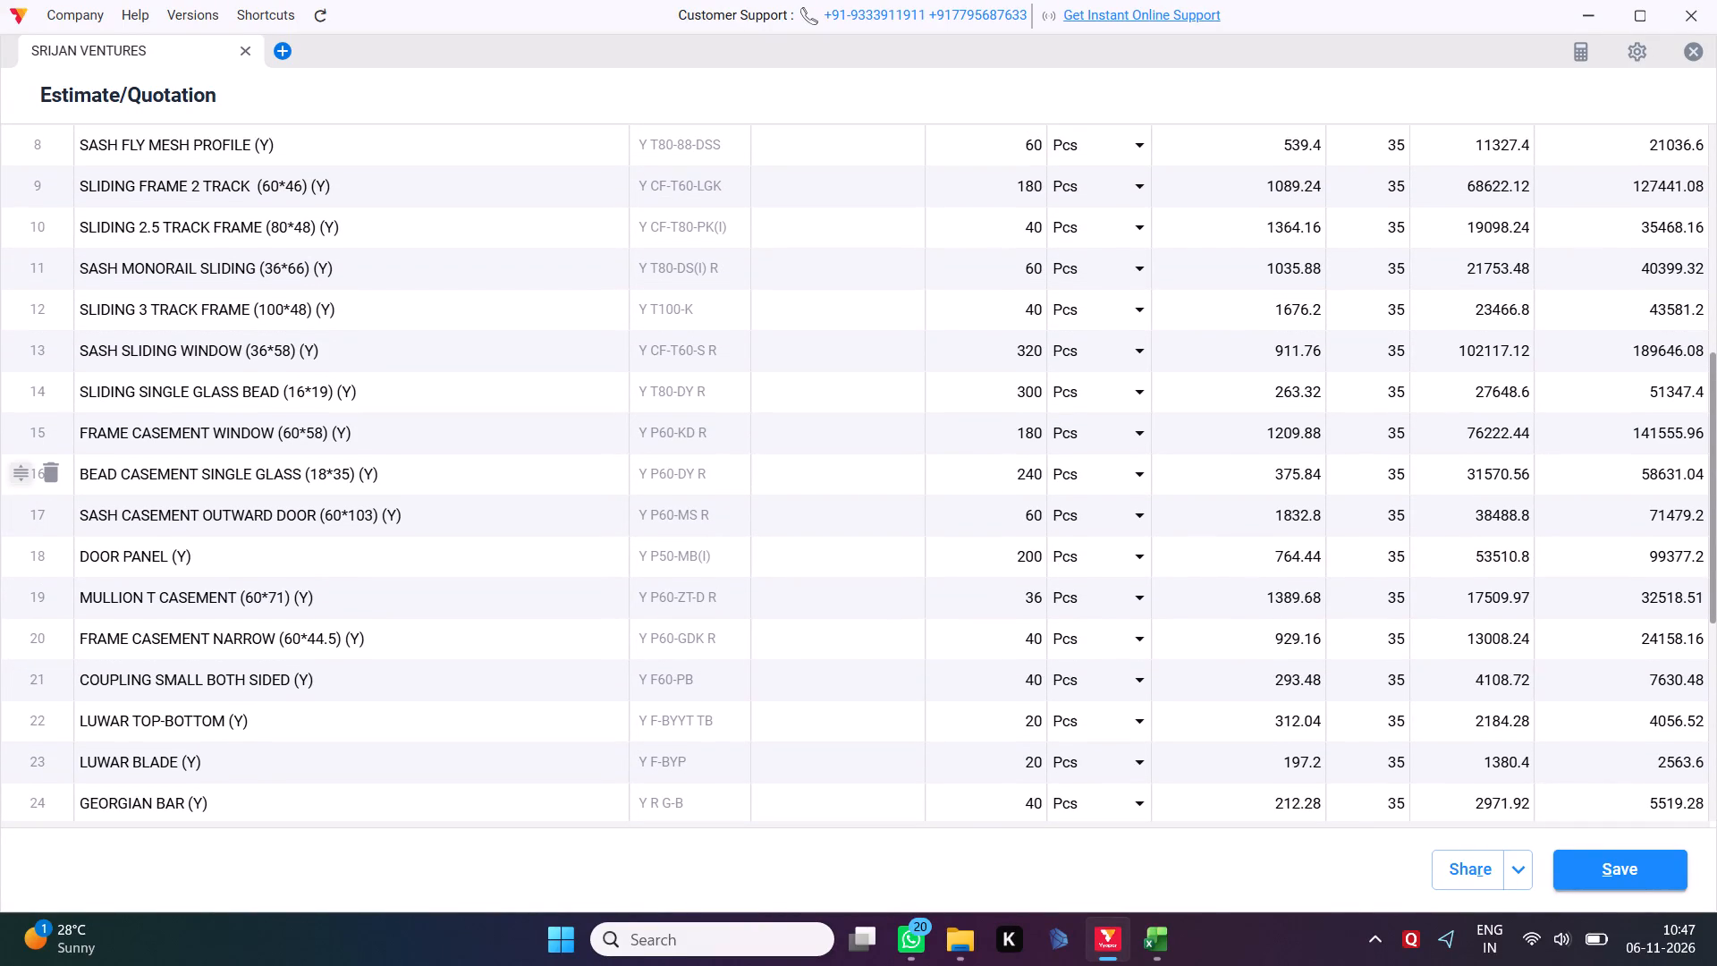
click(970, 470)
key(Right)
key(Right)
key(Right)
key(Right)
key(Right)
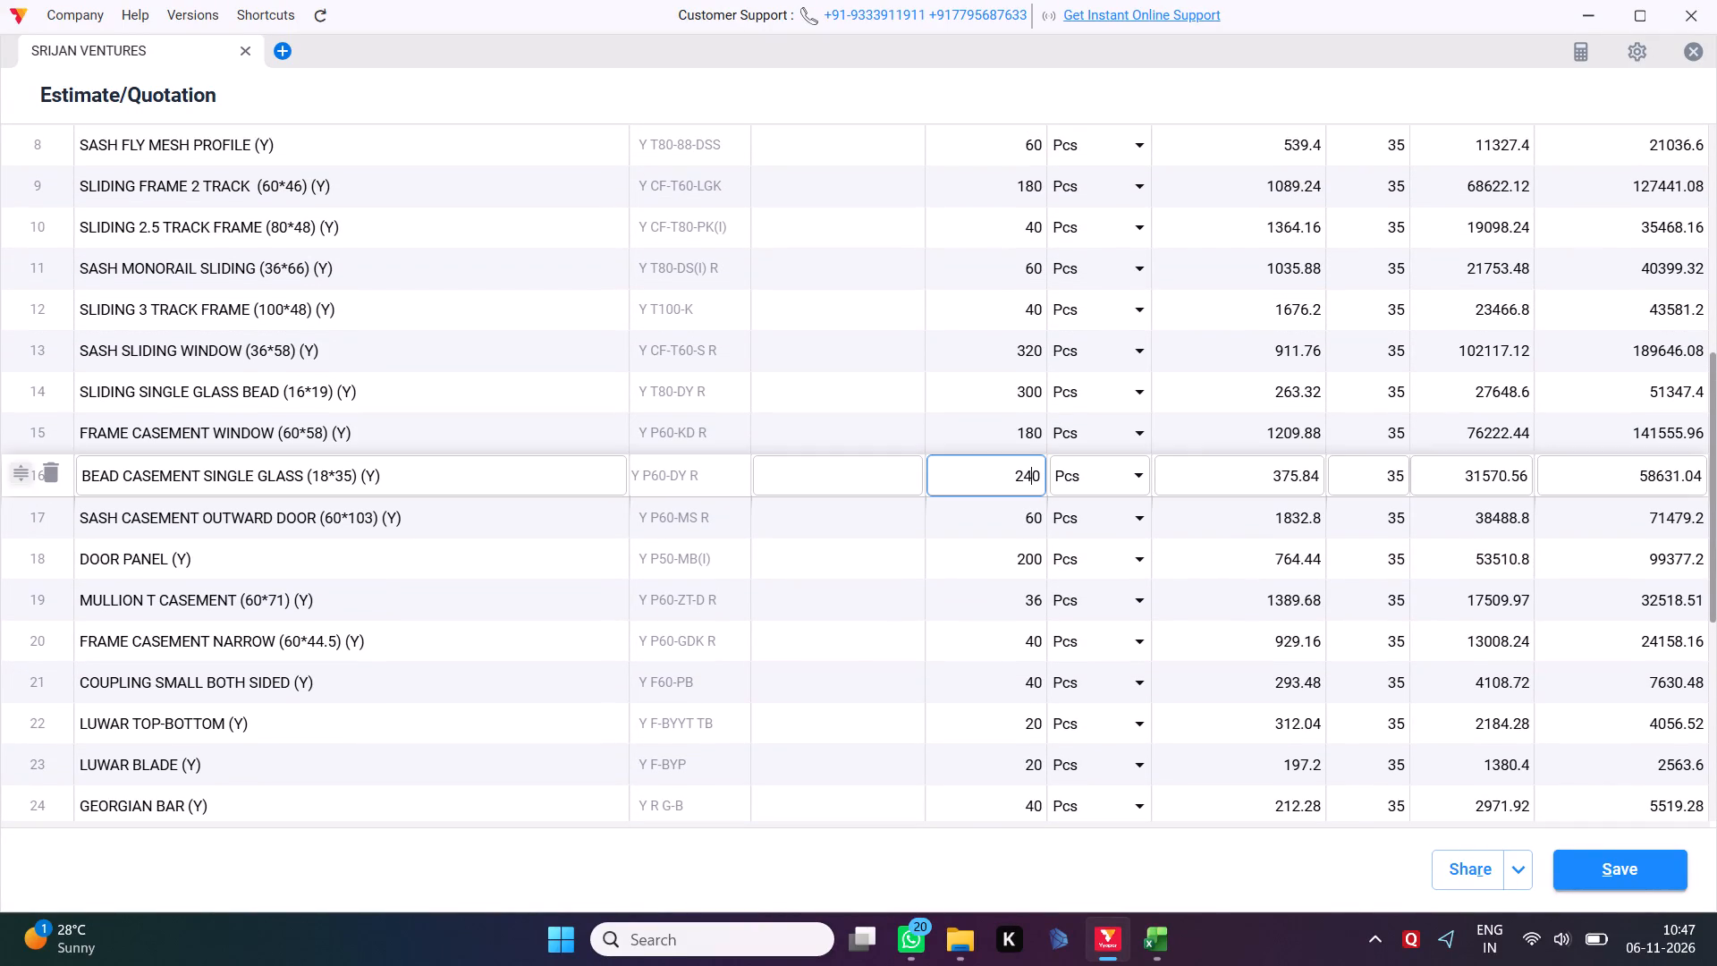
key(BackSpace)
key(BackSpace)
key(BackSpace)
key(BackSpace)
key(BackSpace)
key(BackSpace)
key(BackSpace)
key(BackSpace)
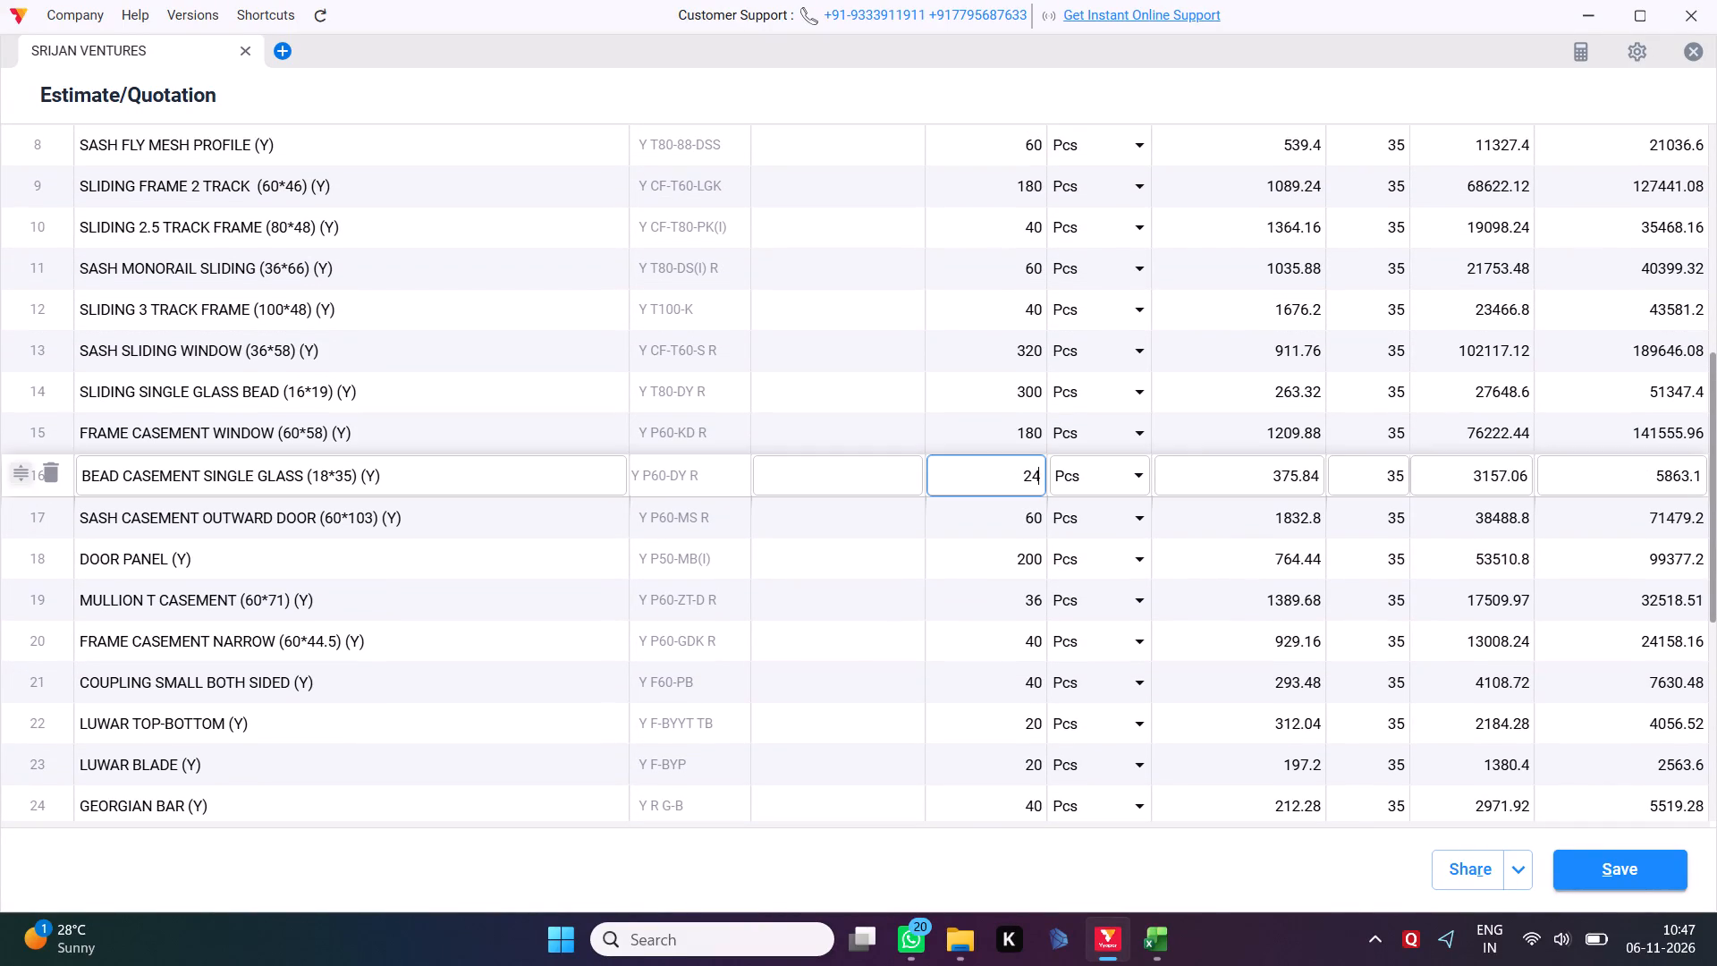
text(40)
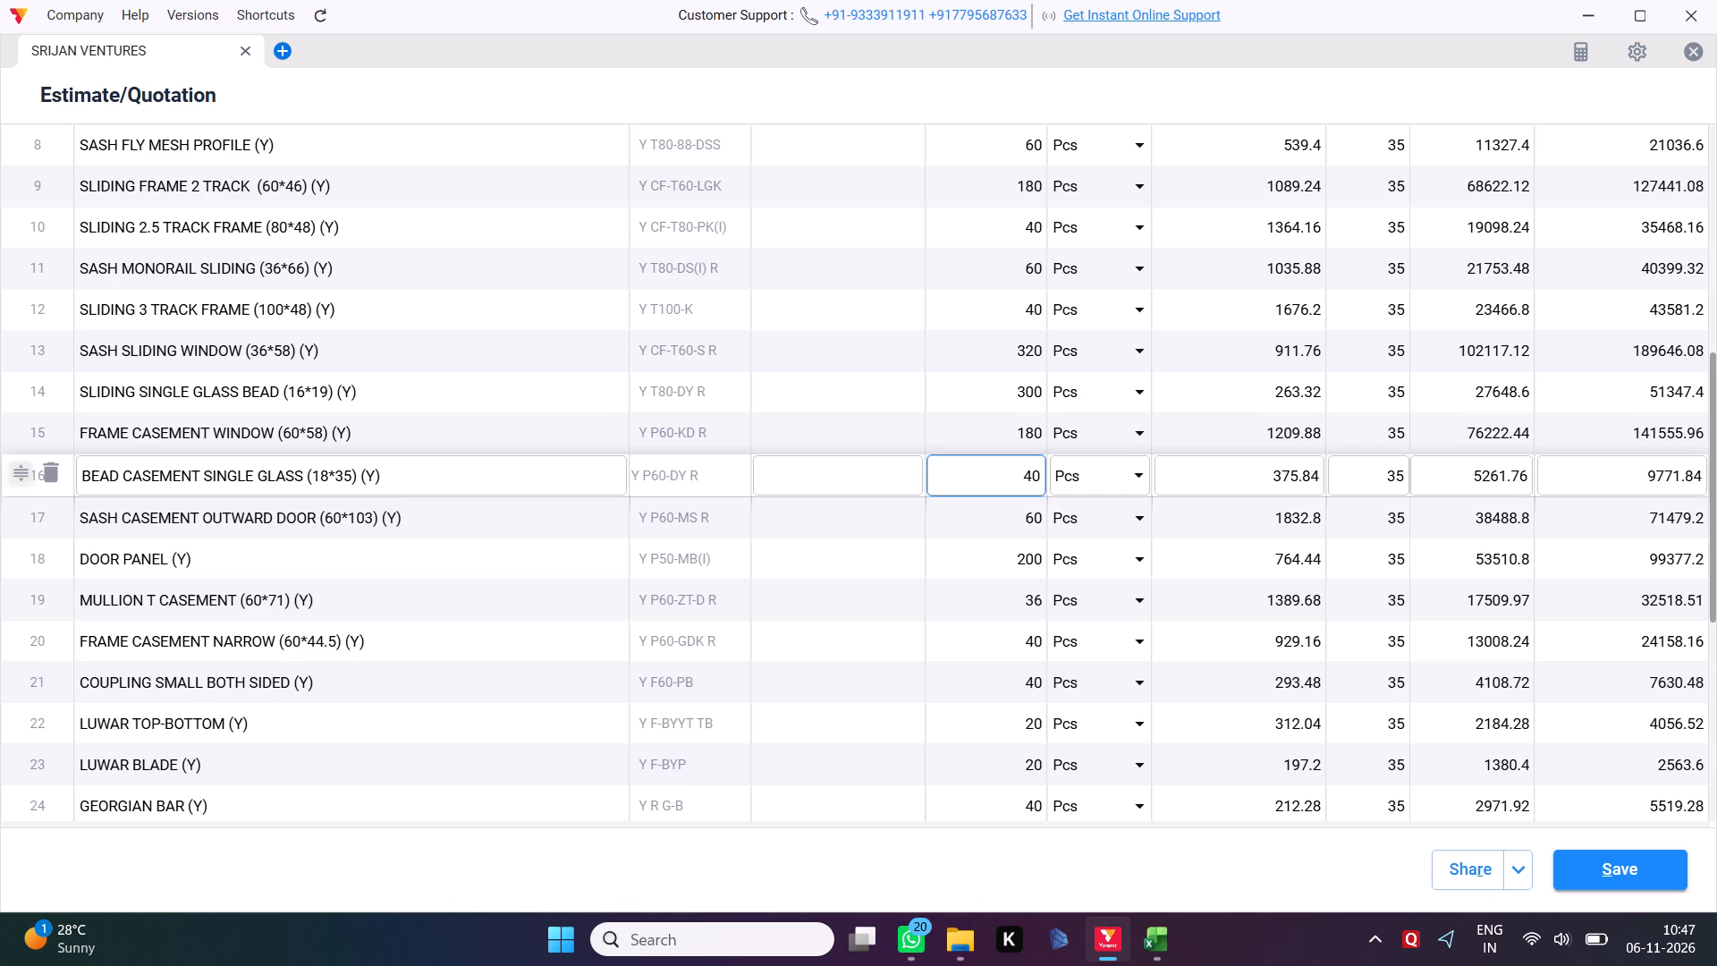
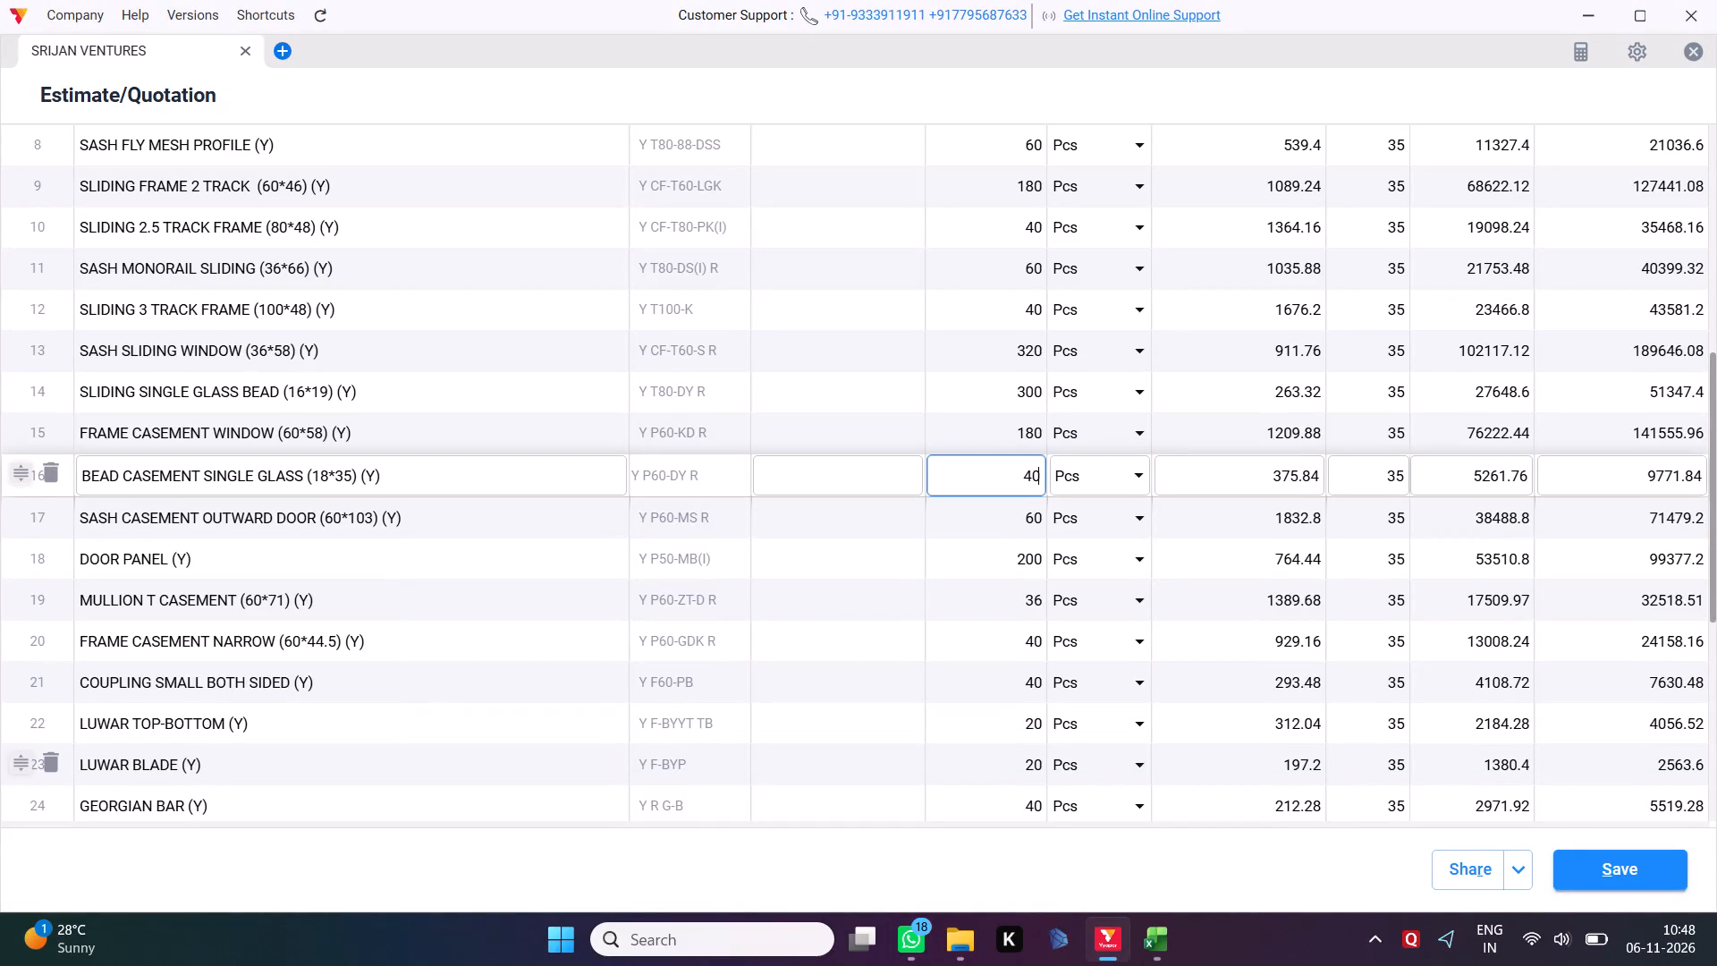
Review the items and quantities in the upper part of the quotation's item table, back to the first row.
scroll(1152, 521, up, 1)
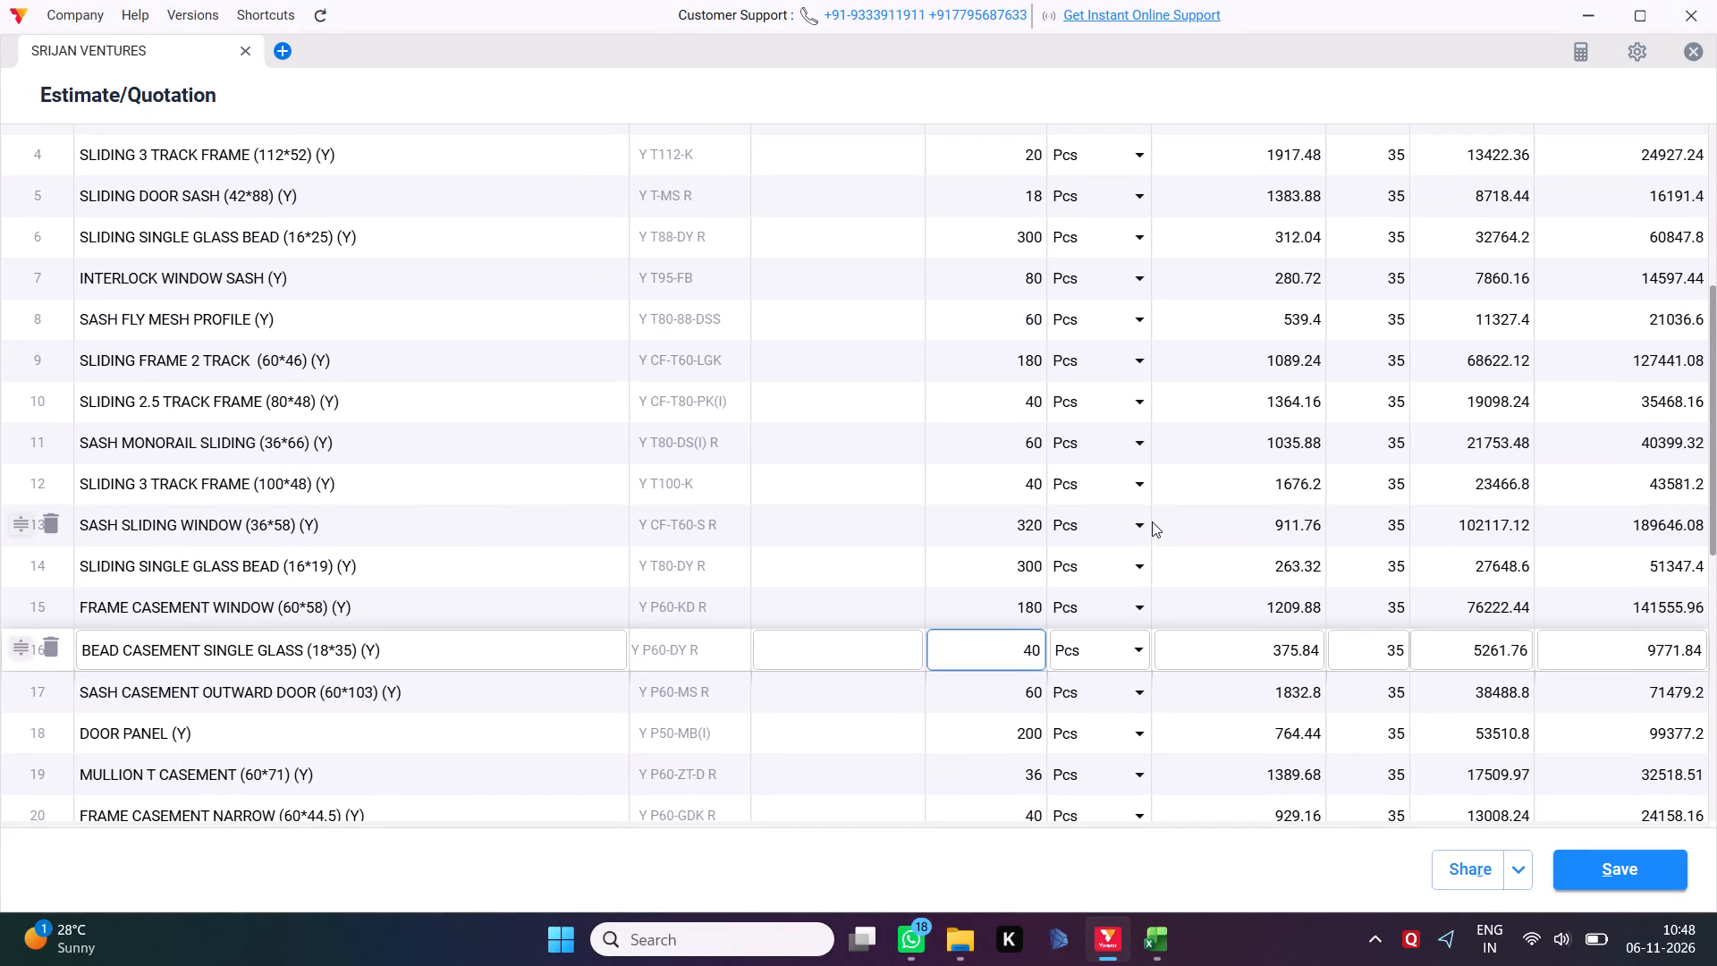
scroll(1152, 521, up, 2)
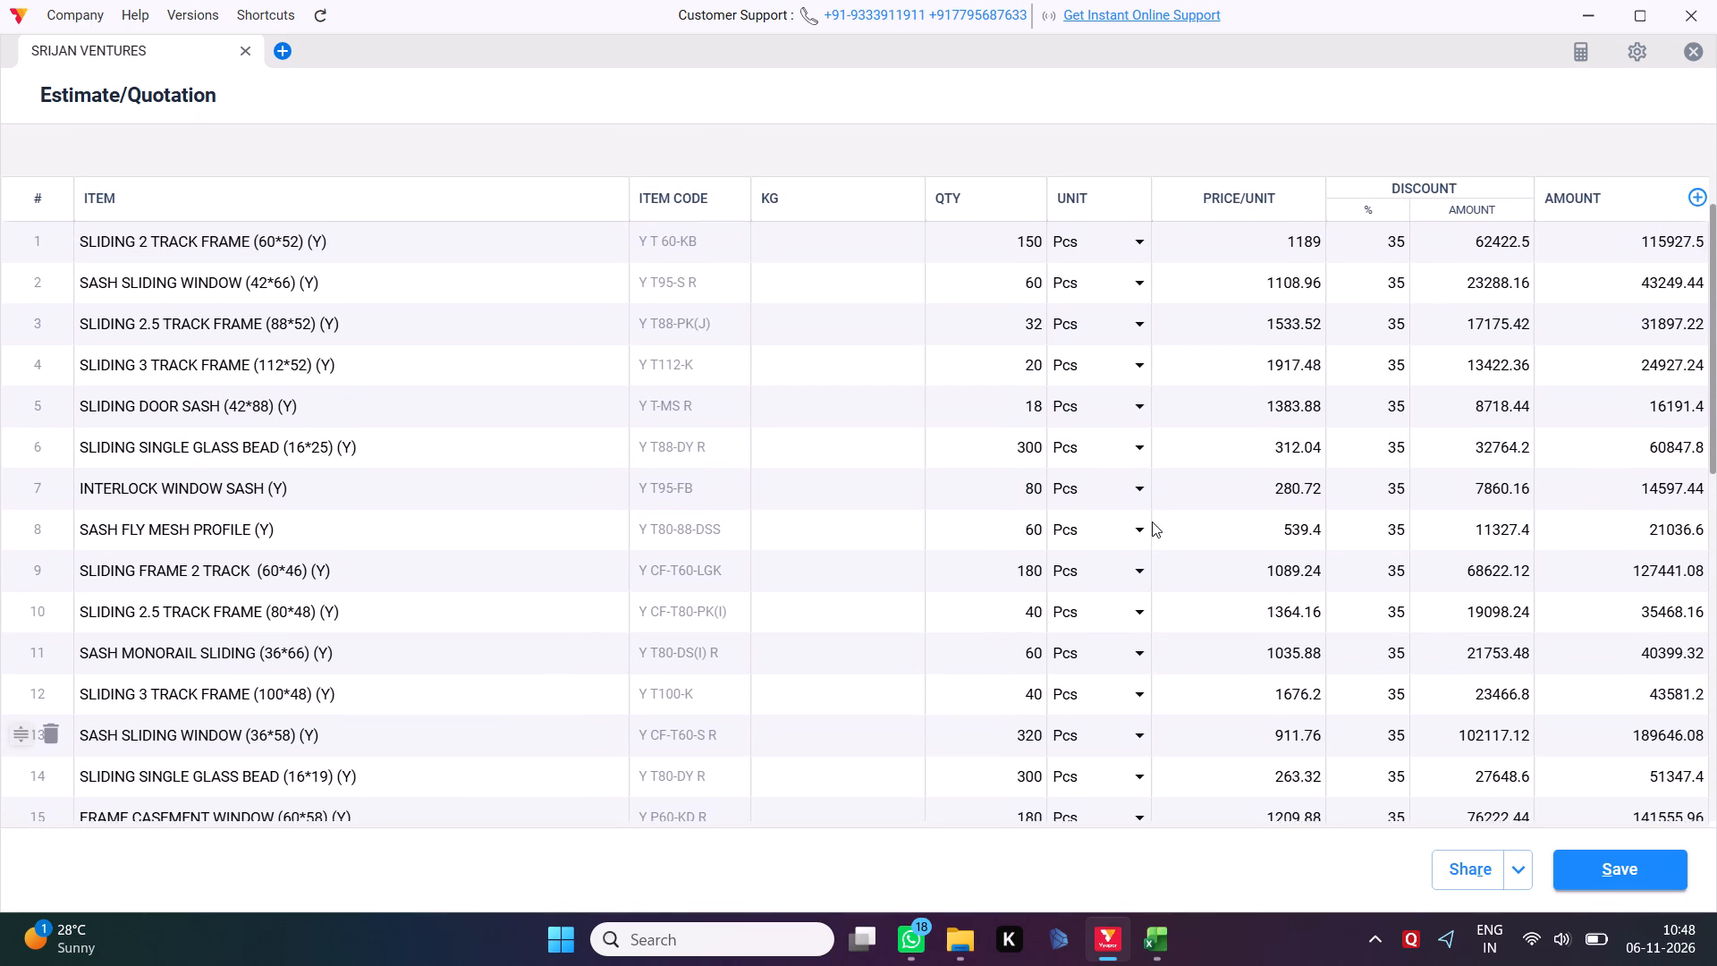
scroll(1152, 521, up, 1)
scroll(1152, 521, down, 1)
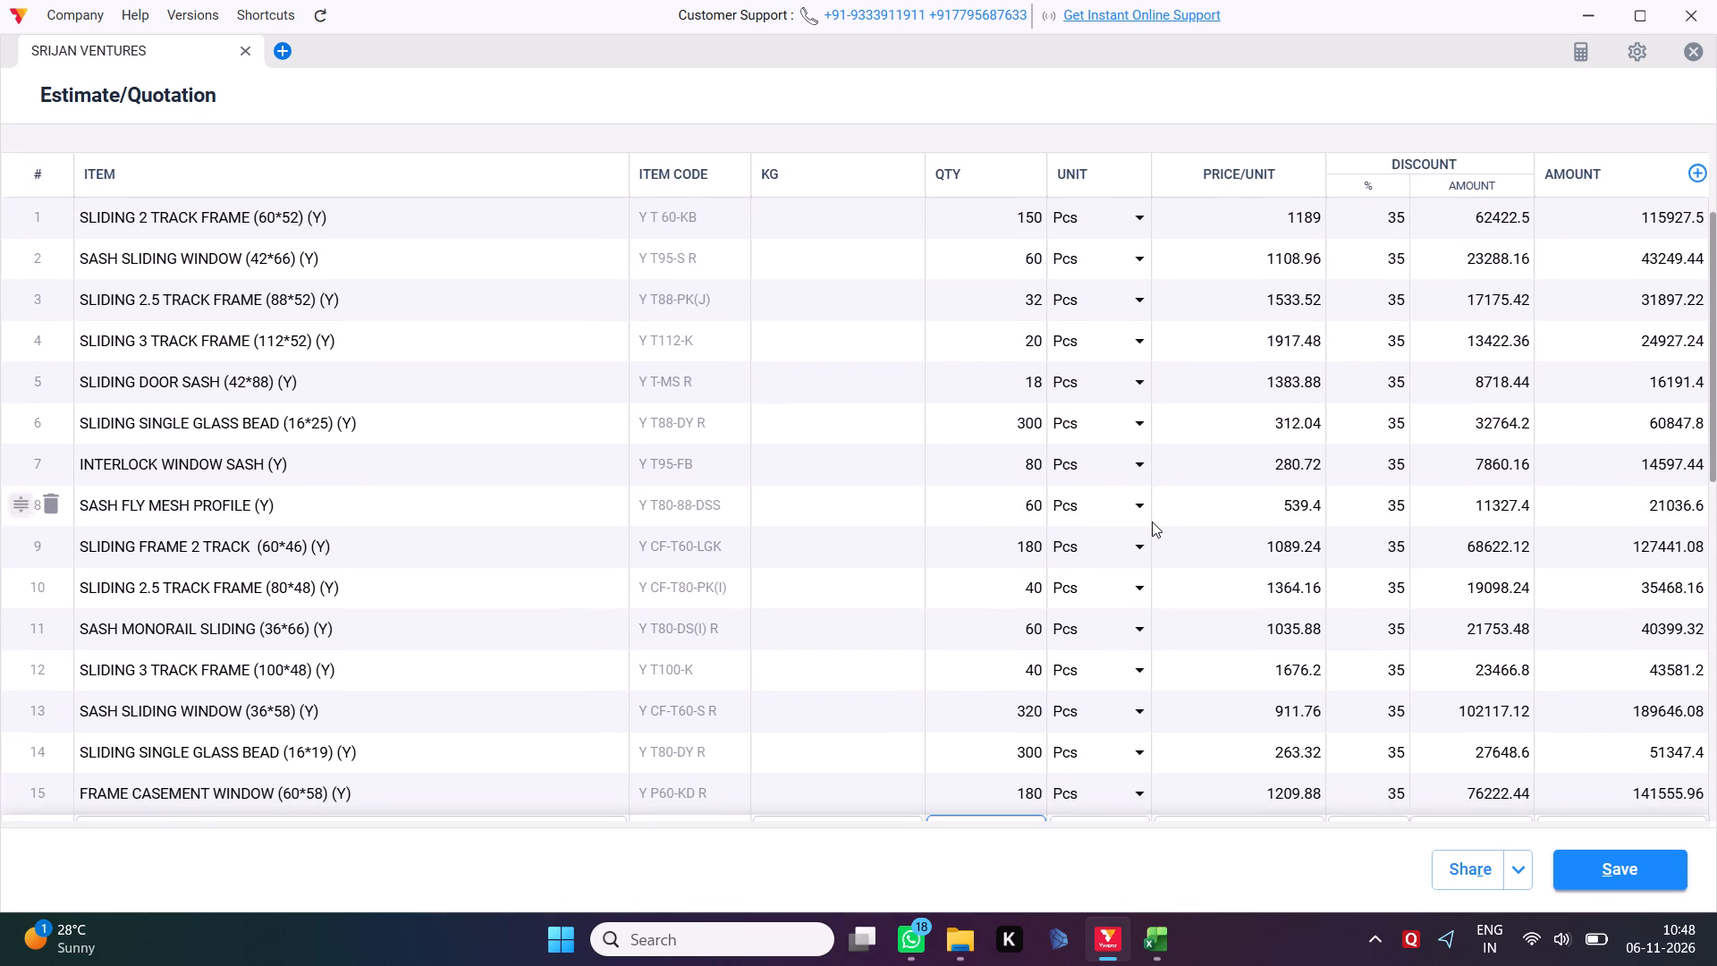
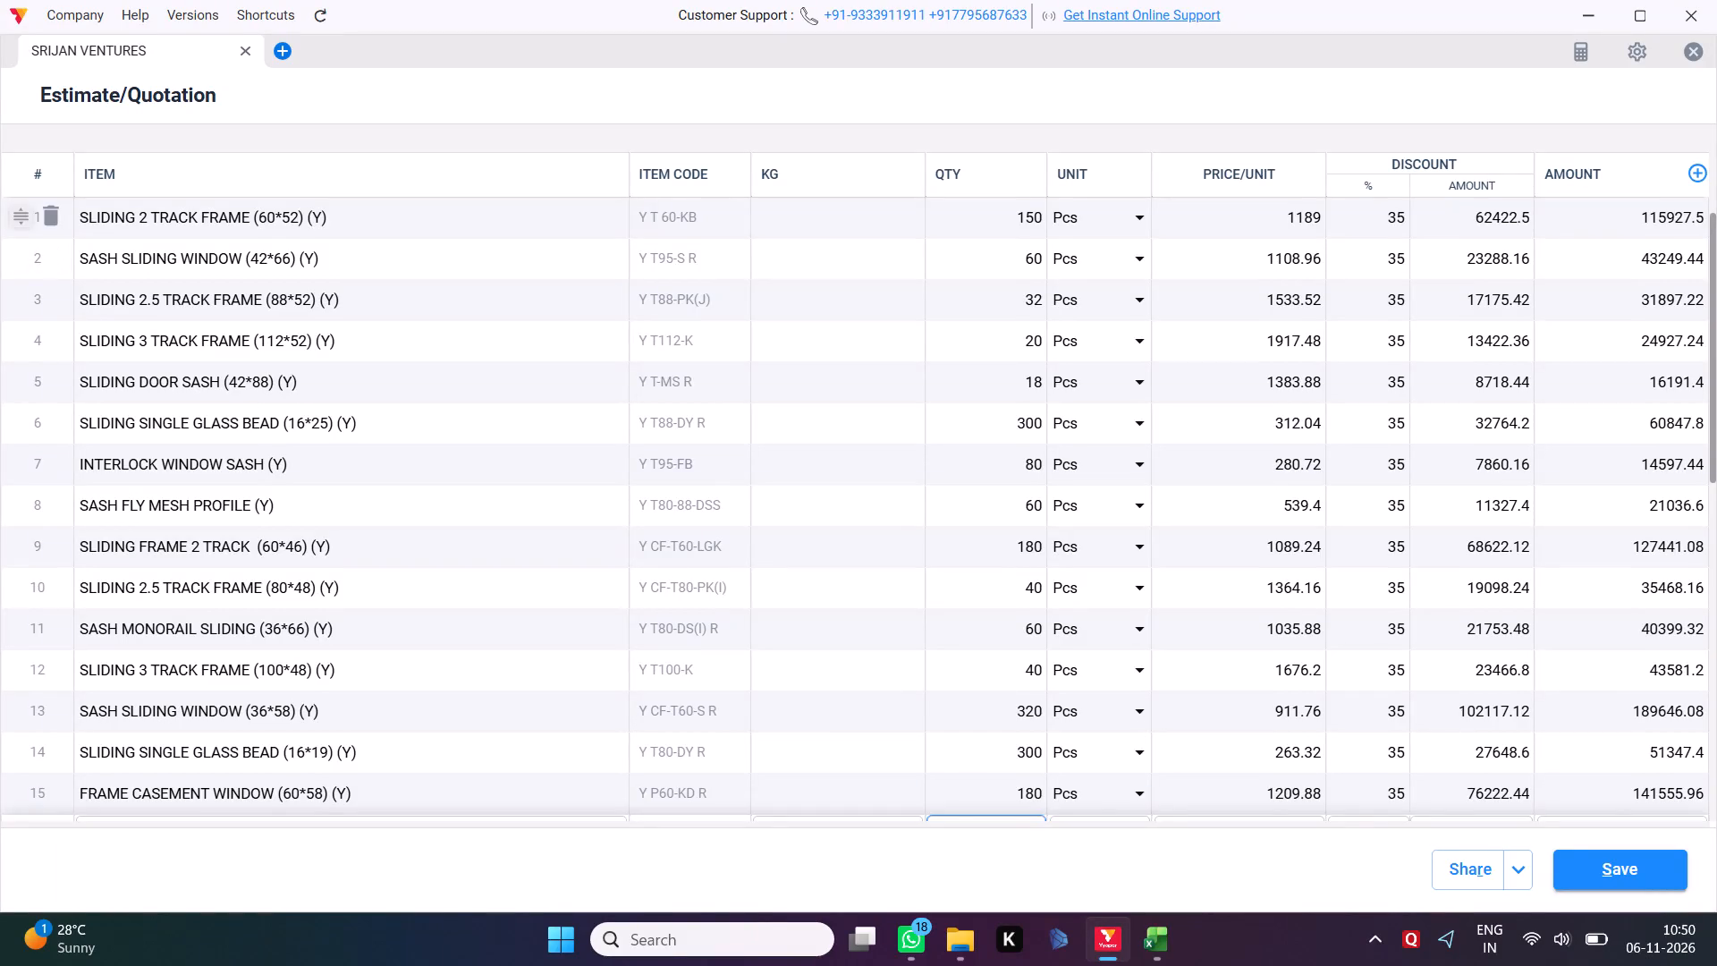
Set the discount percentage of item 1, SLIDING 2 TRACK FRAME (60*52), to 36.2.
click(1356, 220)
key(Right)
key(Right)
key(Right)
key(Right)
key(Right)
key(Right)
key(Right)
key(Right)
key(Right)
key(Right)
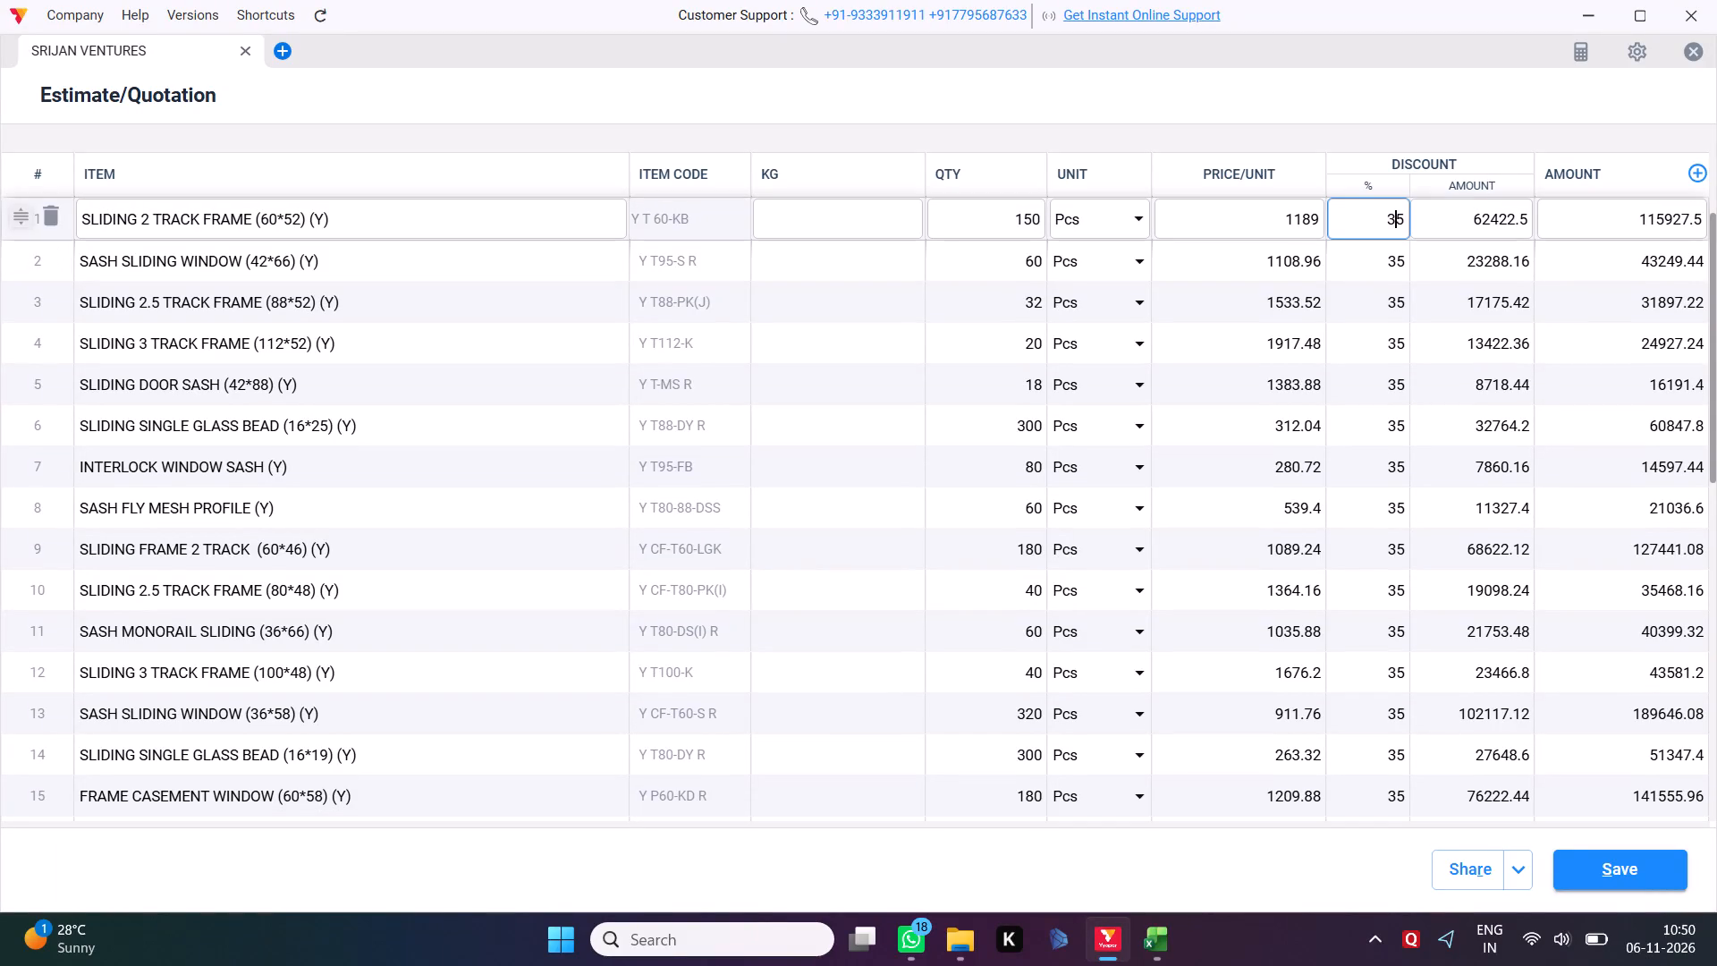
key(BackSpace)
key(BackSpace)
key(BackSpace)
key(BackSpace)
key(BackSpace)
key(BackSpace)
key(BackSpace)
key(BackSpace)
text(36.2)
Set the discount percentage to 36.2 for items 2 to 7, SASH SLIDING WINDOW (42*66) through INTERLOCK WINDOW SASH.
key(Down)
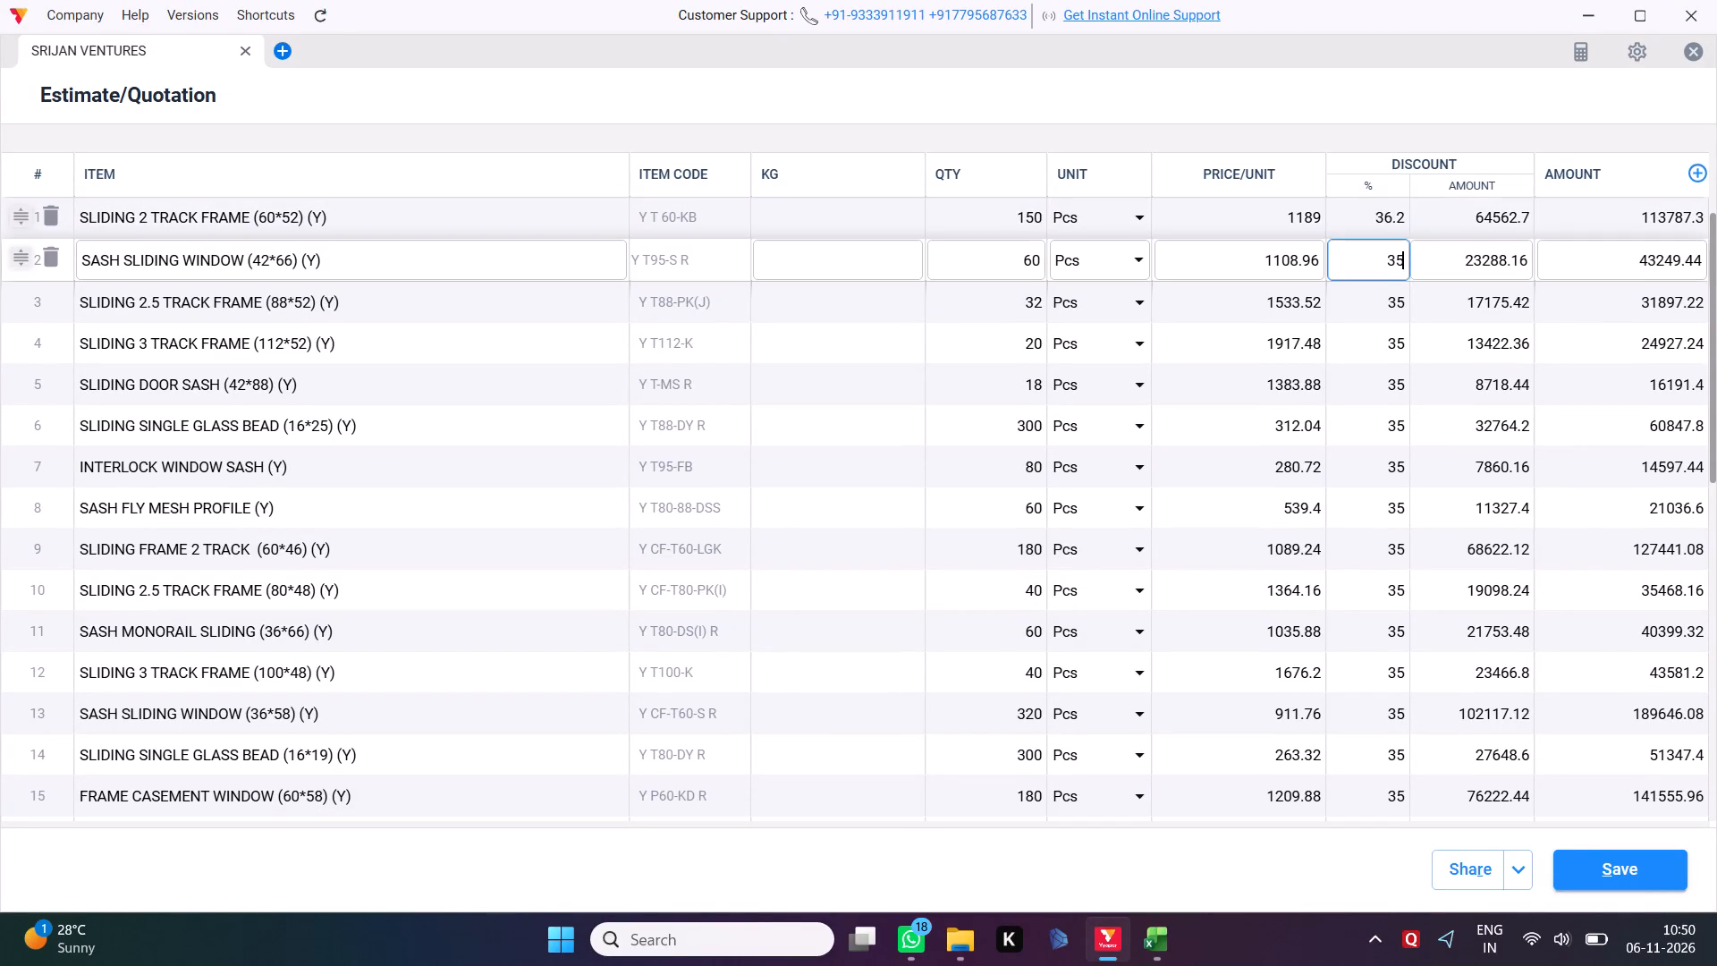
text(36.2)
key(Down)
text(36.2)
key(Down)
text(36.2)
key(Down)
text(36.2)
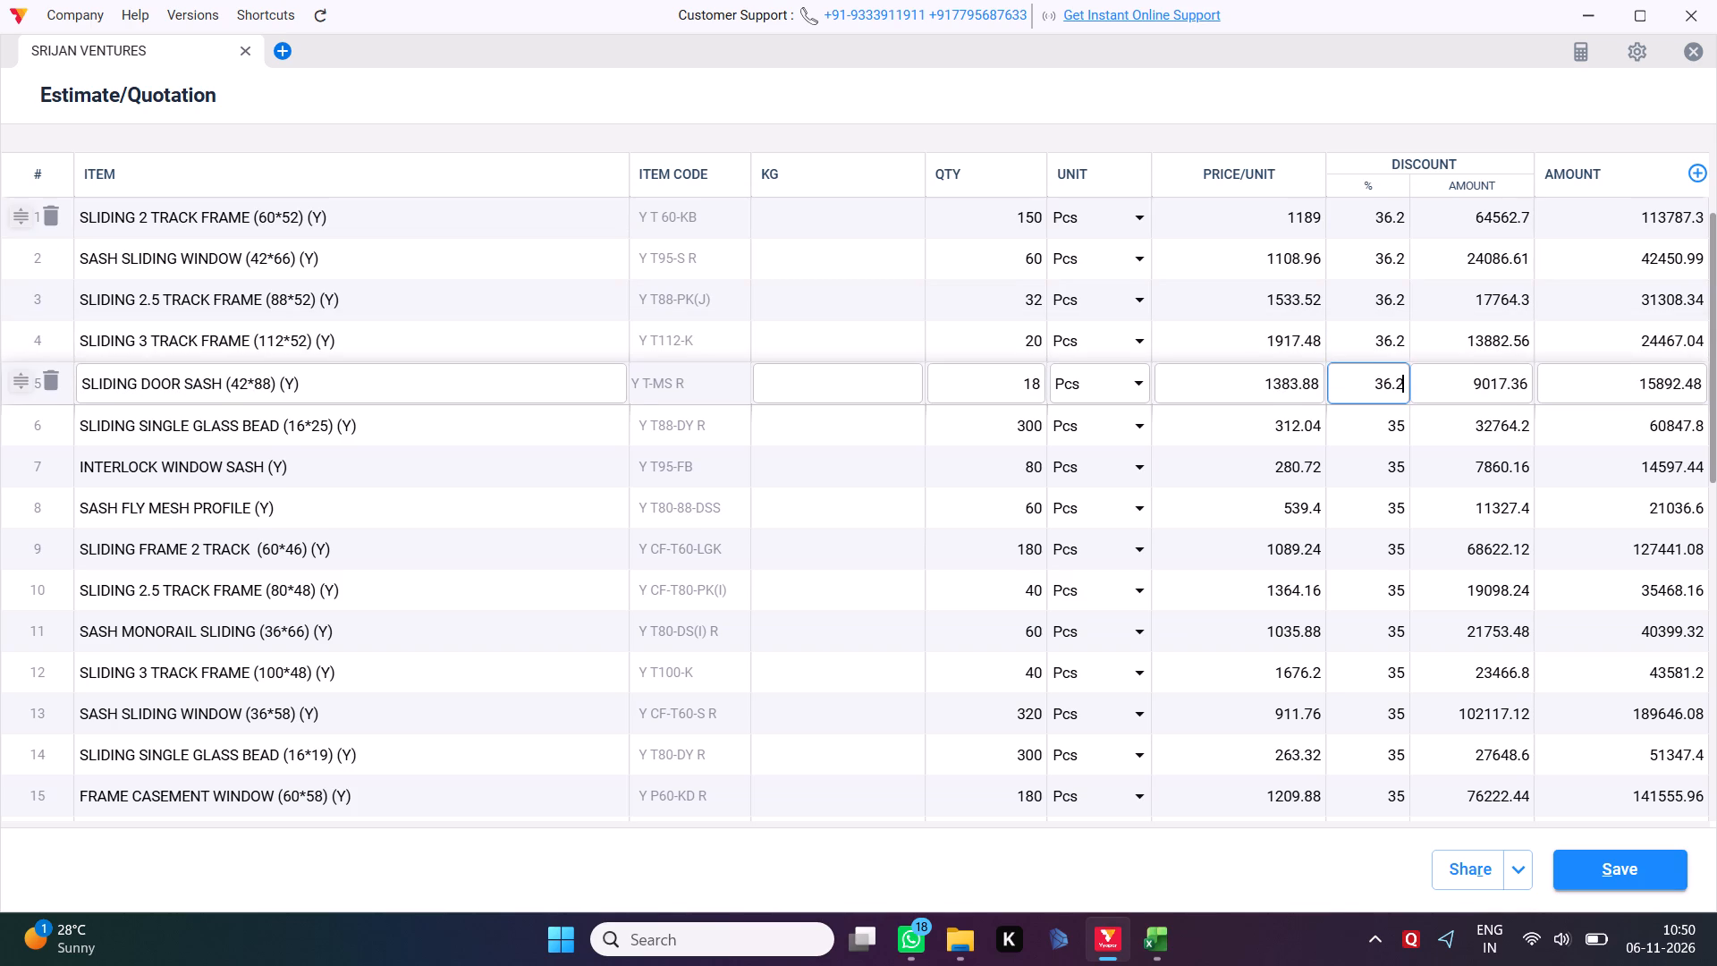
key(Down)
text(36.2)
key(Down)
text(.36)
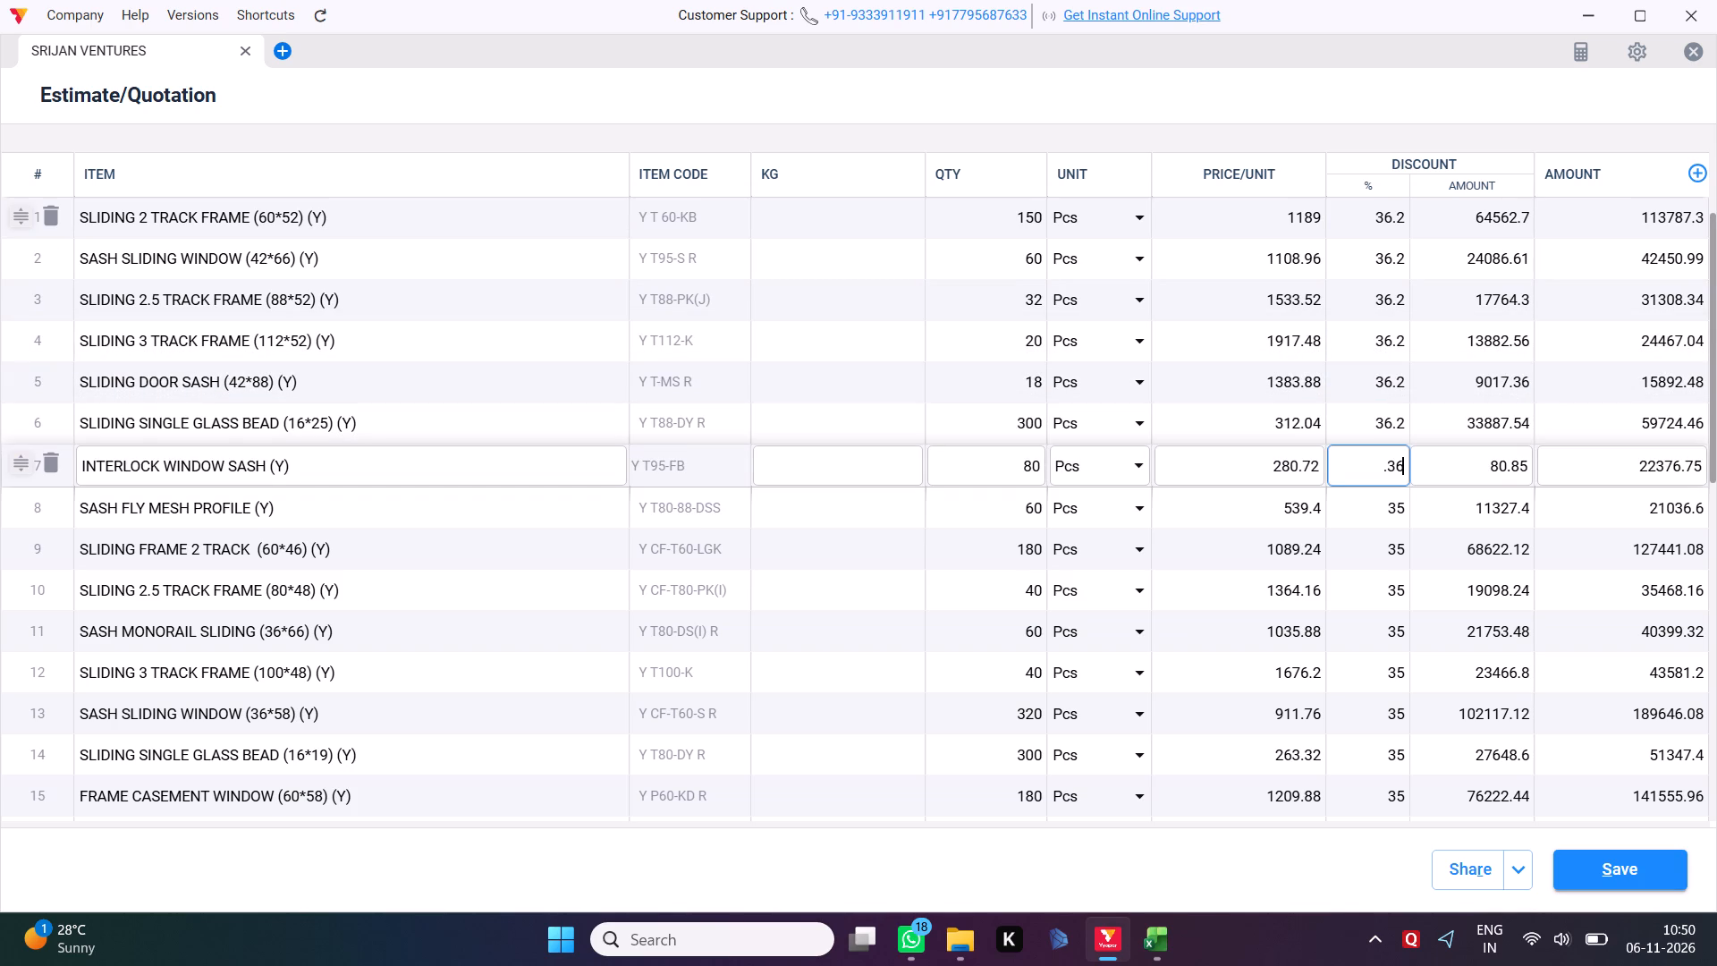
key(BackSpace)
key(BackSpace)
key(BackSpace)
text(36.2)
Set the discount percentage to 36.2 for items 8 to 14, SASH FLY MESH PROFILE through SLIDING SINGLE GLASS BEAD (16*19).
key(Down)
text(36.2)
key(Down)
text(36.2)
key(Down)
text(36.2)
key(Down)
text(36.2)
key(Down)
text(36.2)
key(Down)
text(36.2)
key(Down)
text(36.2)
Set the discount percentage to 36.2 for items 15 to 20, FRAME CASEMENT WINDOW (60*58) through FRAME CASEMENT NARROW (60*44.5).
key(Down)
text(36.2)
key(Down)
text(36.2)
key(Down)
text(36.2)
key(Down)
text(36.2)
key(Down)
text(36.2)
key(Down)
text(36.2)
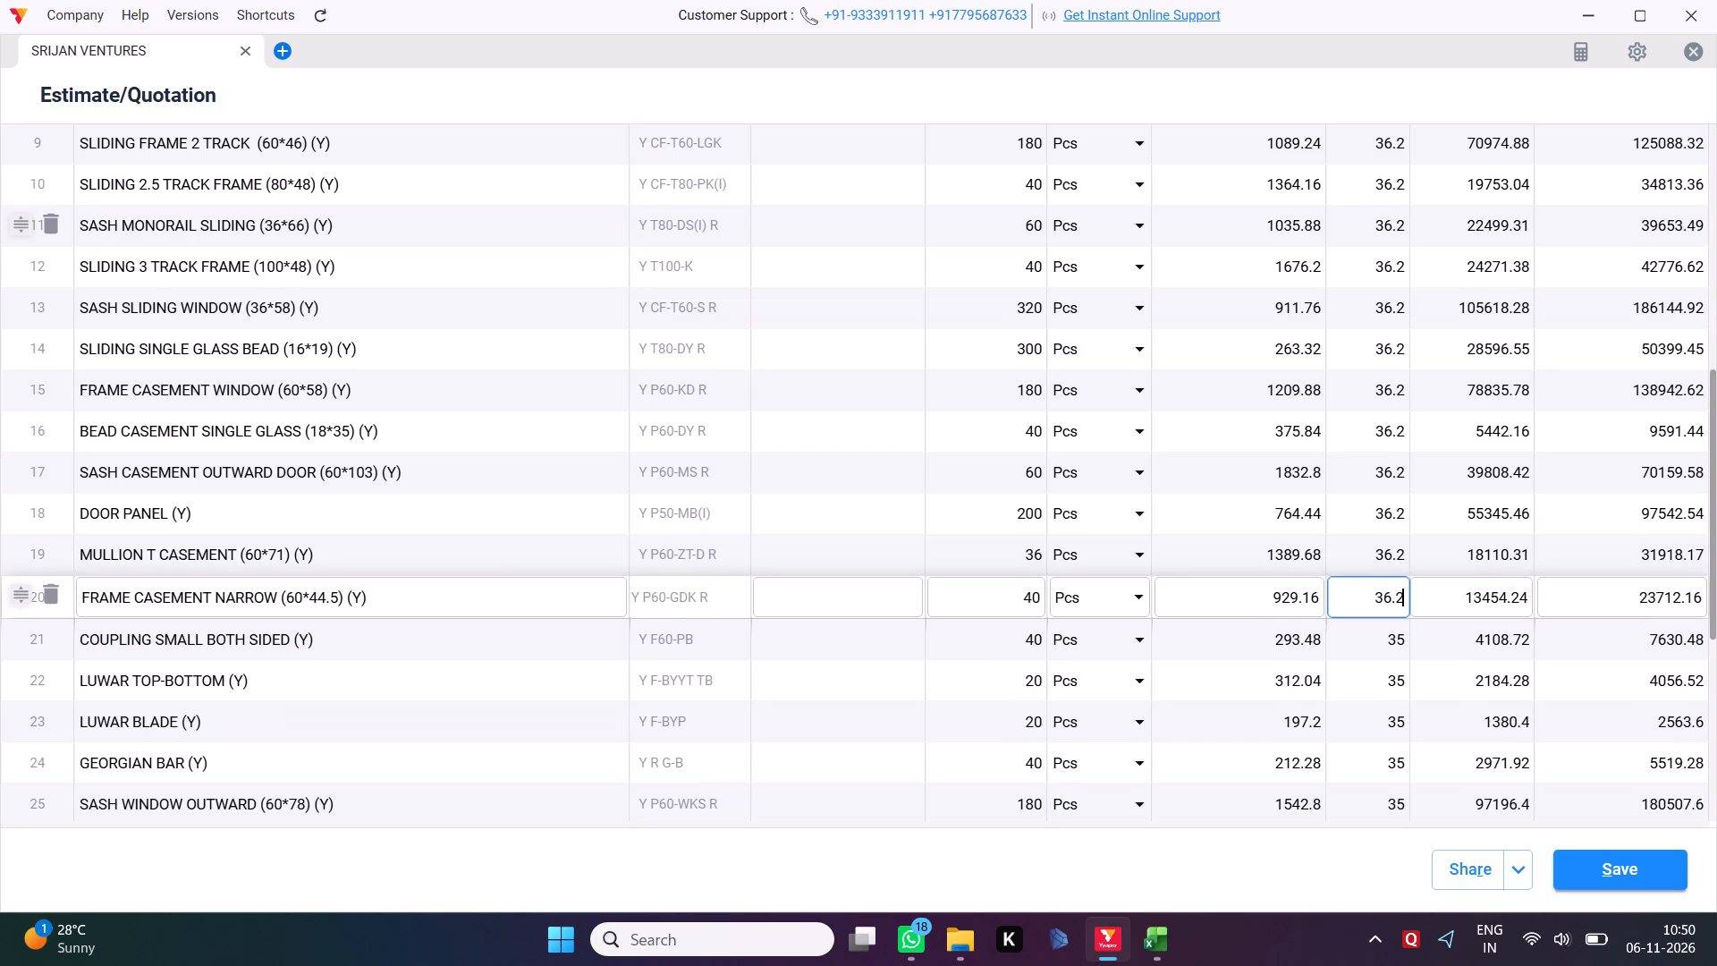
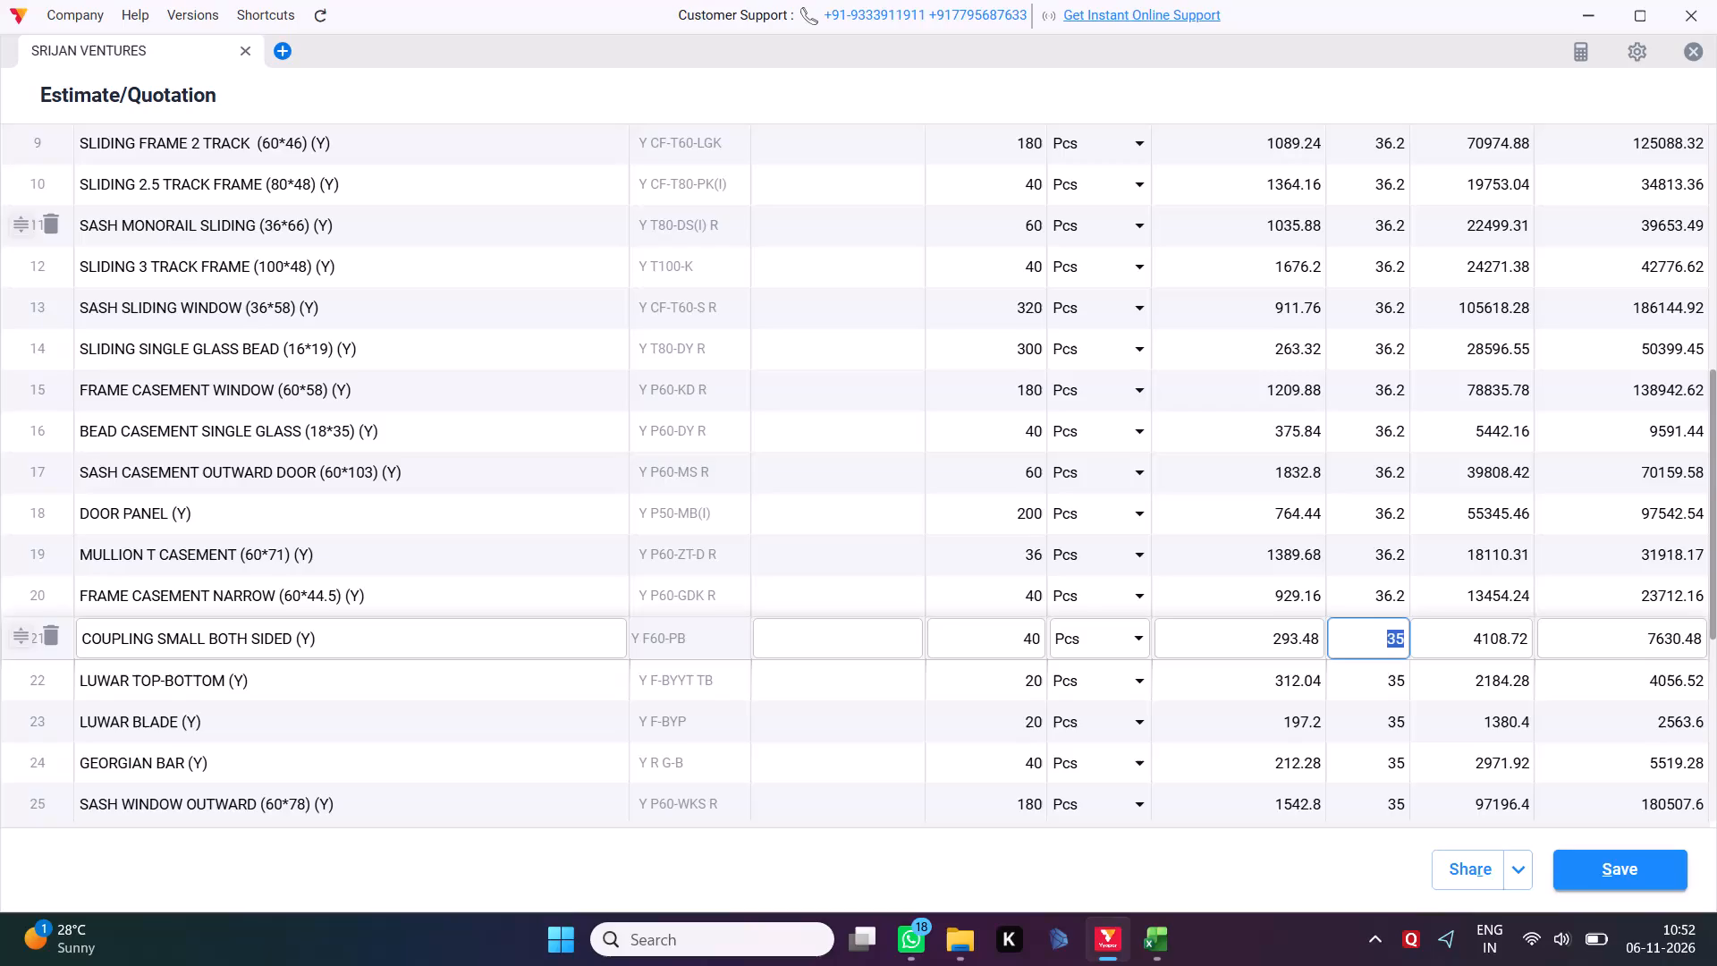
Set the discount percentage to 36.2 for items 21 to 25, COUPLING SMALL BOTH SIDED through SASH WINDOW OUTWARD (60*78).
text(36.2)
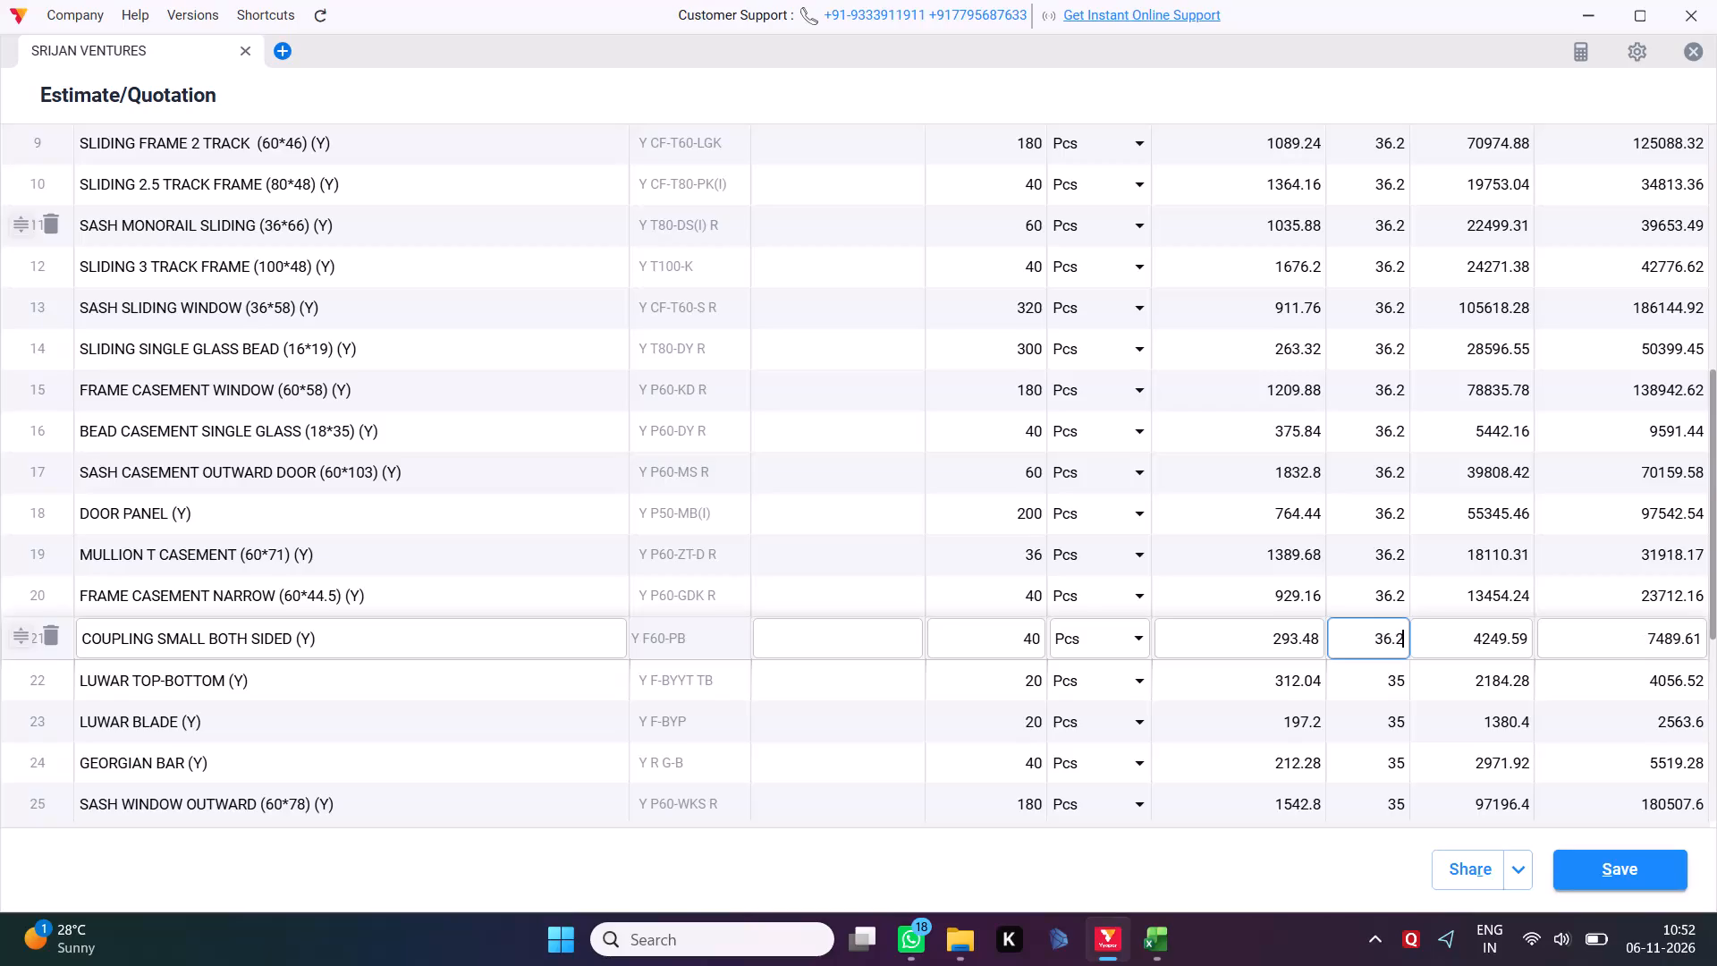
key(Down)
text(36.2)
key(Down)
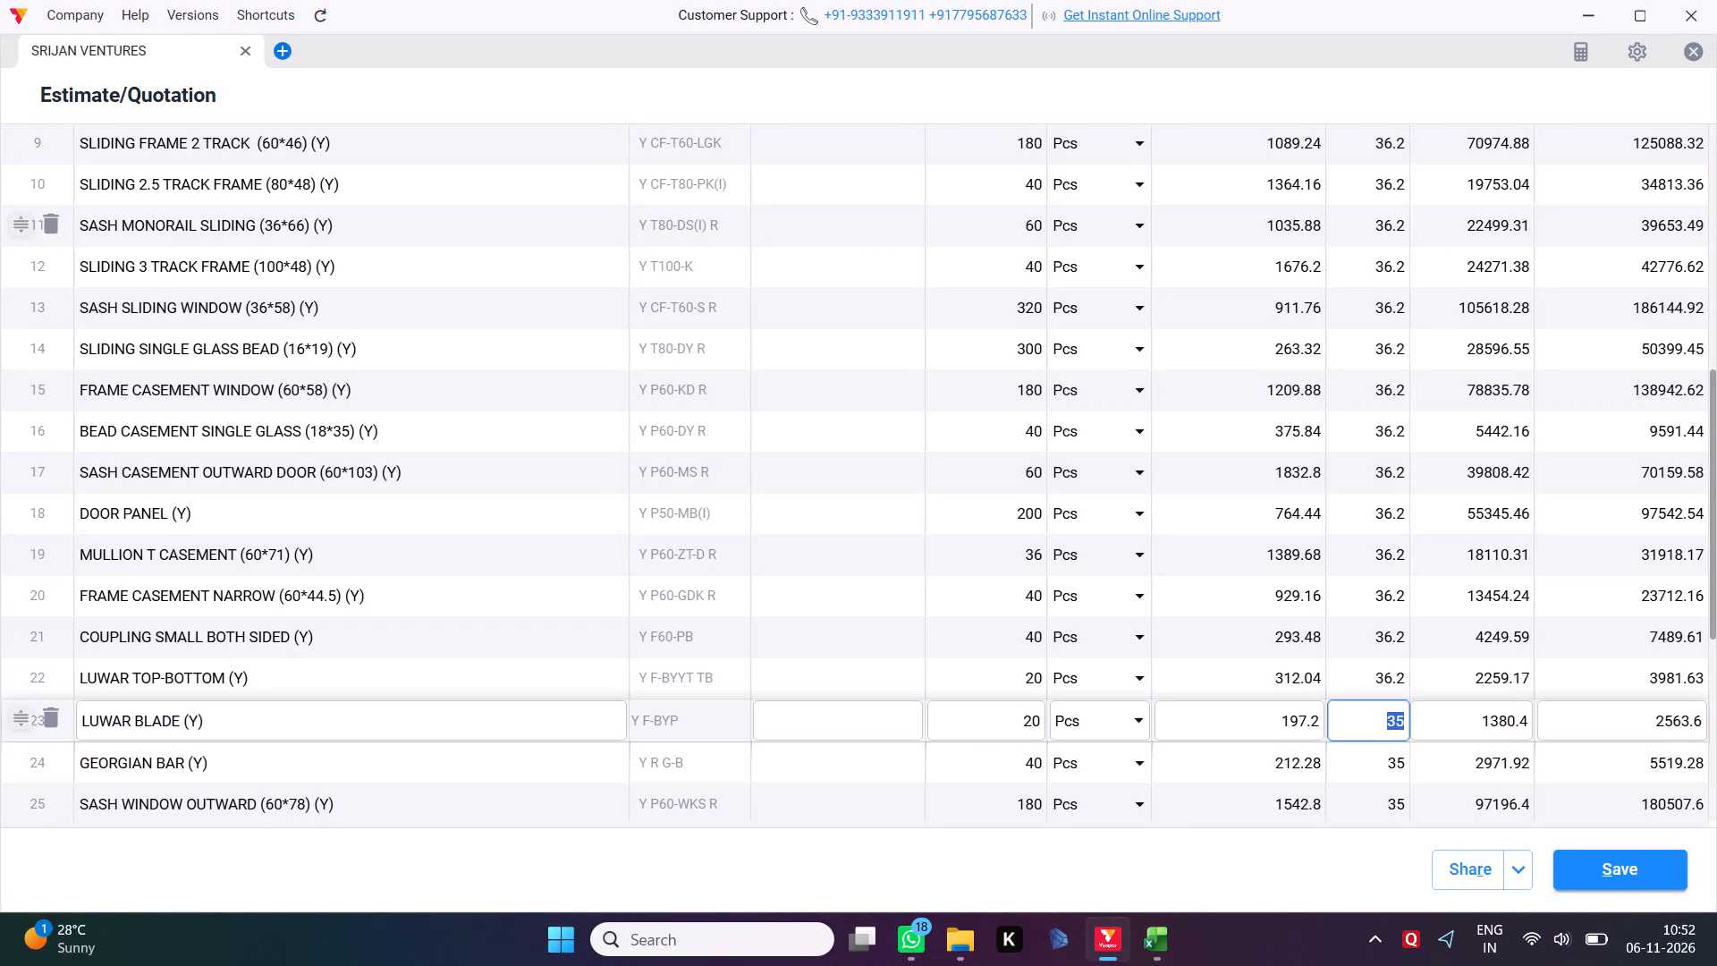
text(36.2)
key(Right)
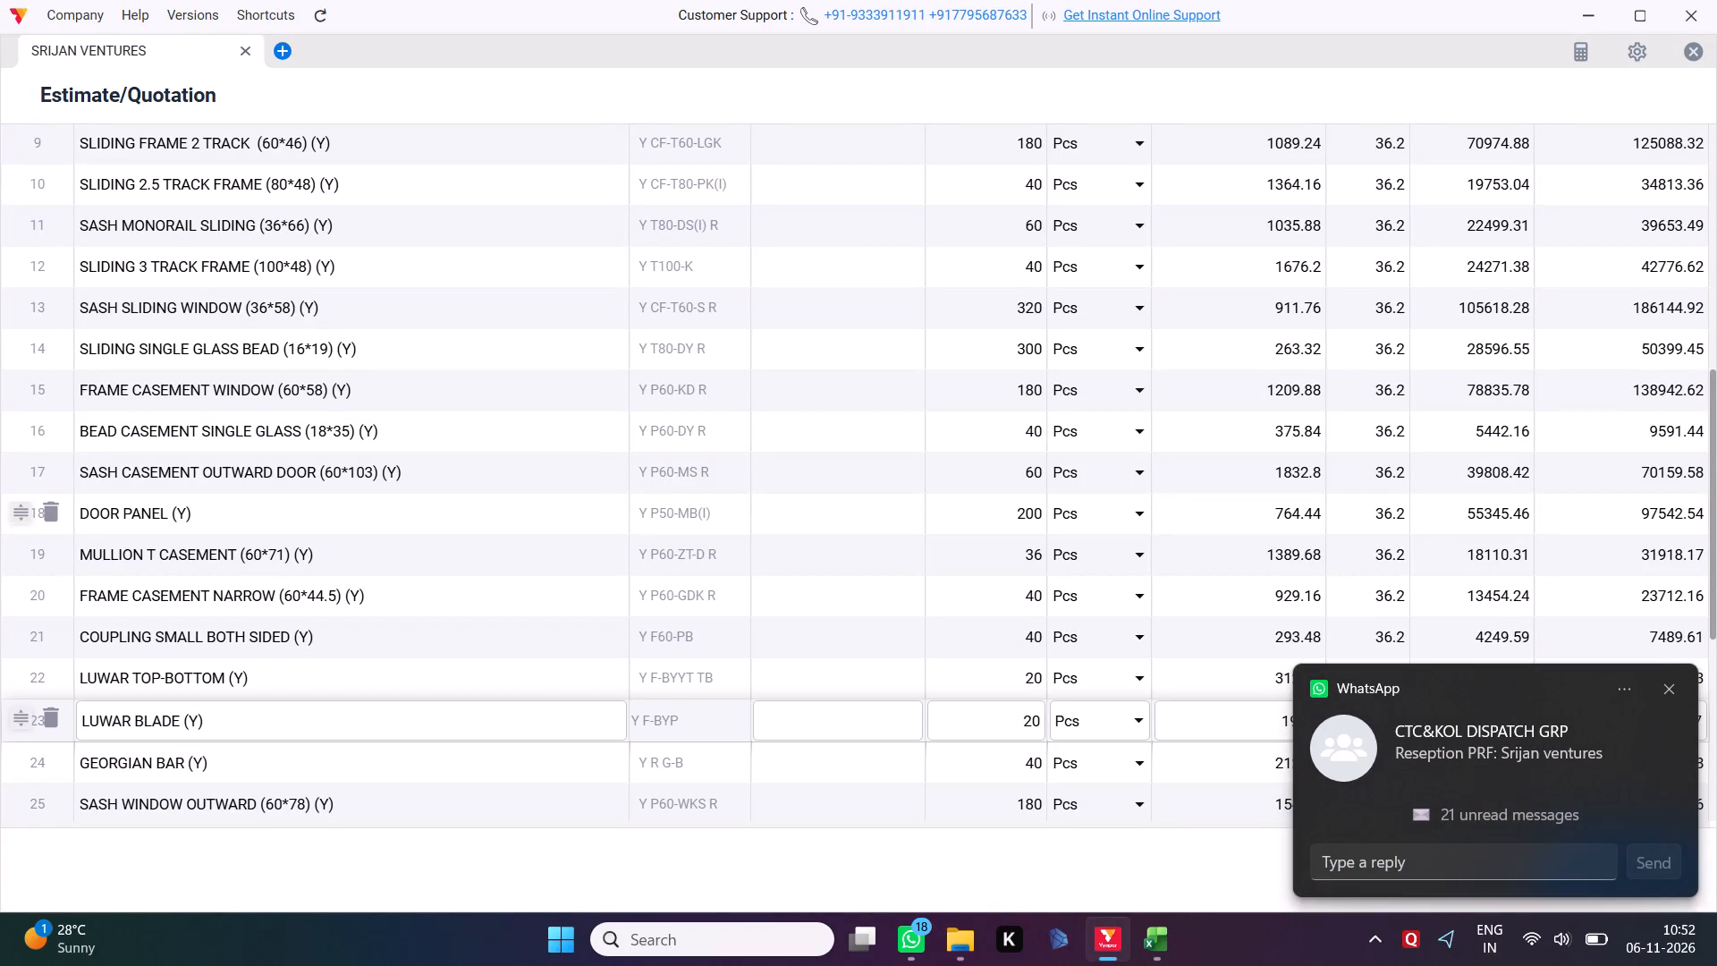
click(1663, 684)
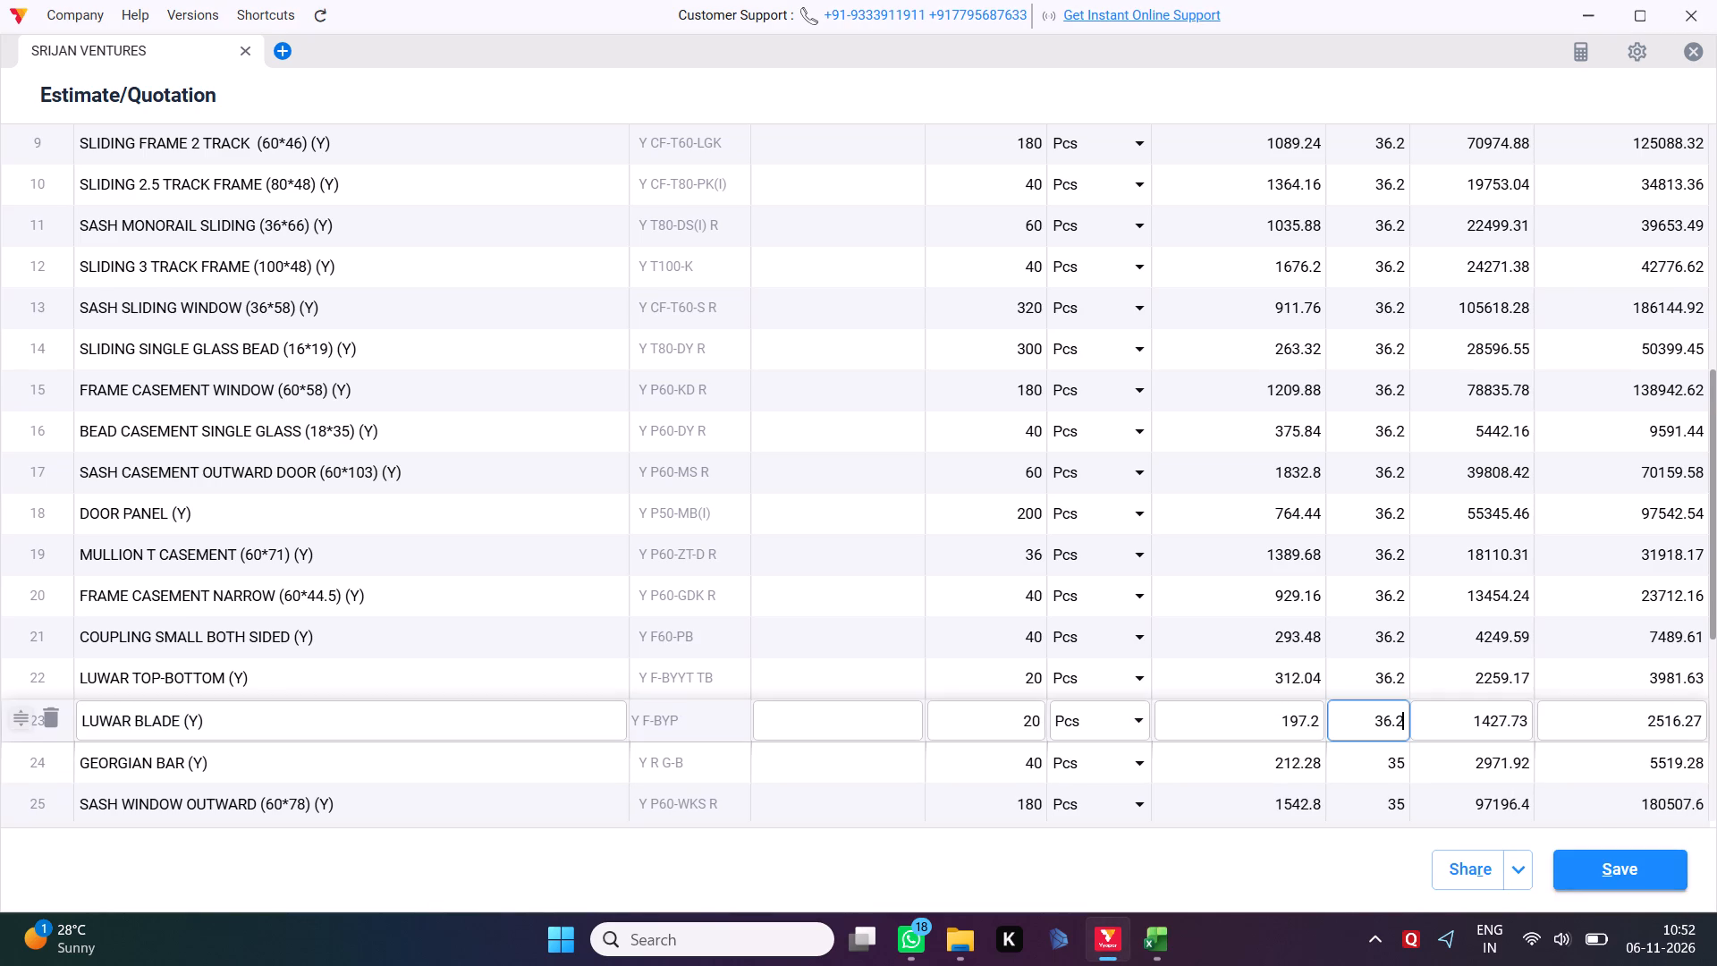
key(Down)
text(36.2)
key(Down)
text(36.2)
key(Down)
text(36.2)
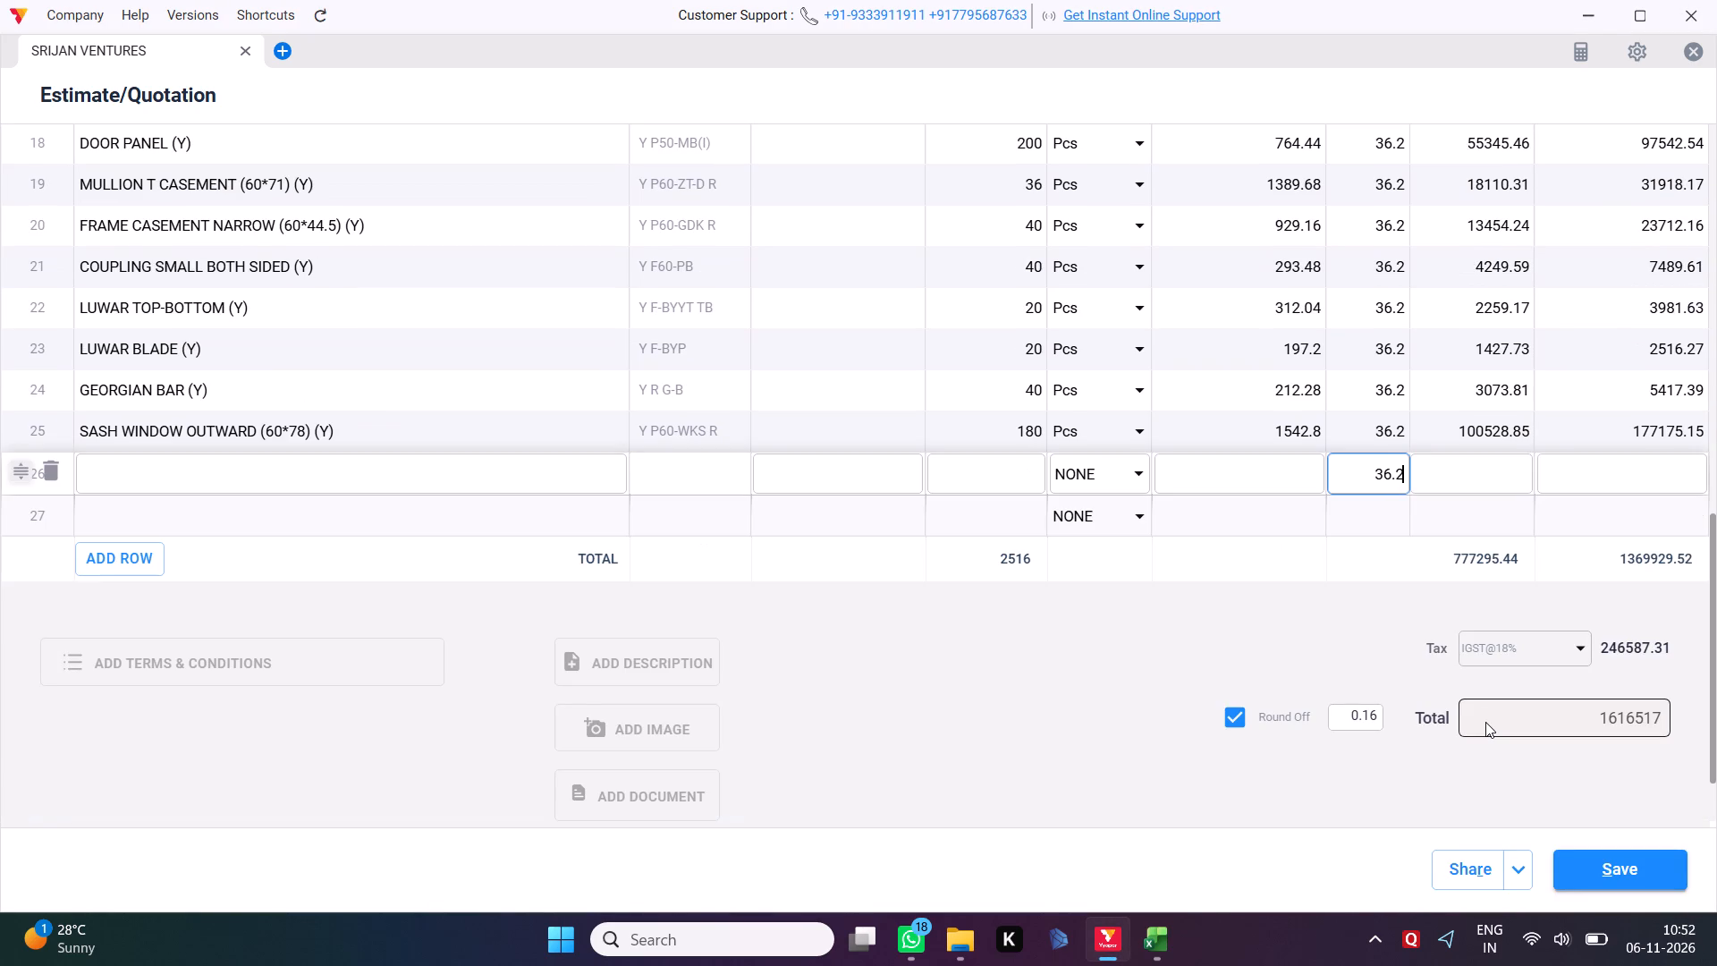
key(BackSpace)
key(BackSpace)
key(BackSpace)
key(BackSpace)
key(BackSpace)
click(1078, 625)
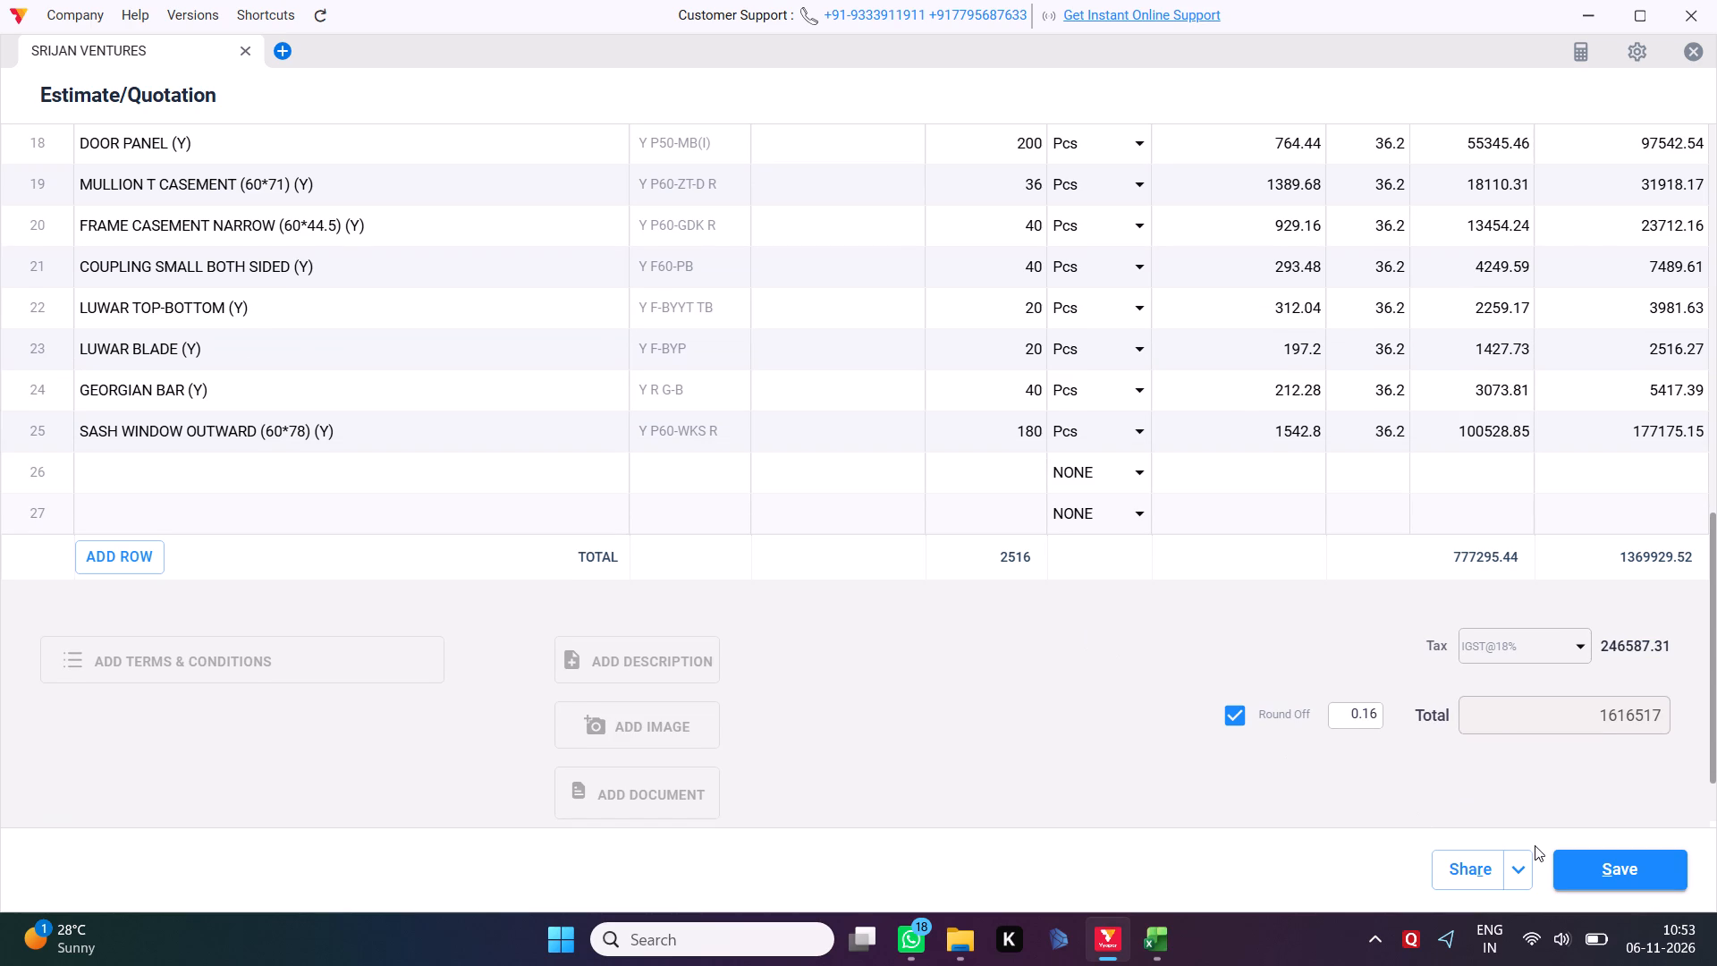
Save the SRIJAN VENTURES quotation with the revised item discounts.
scroll(1278, 663, down, 6)
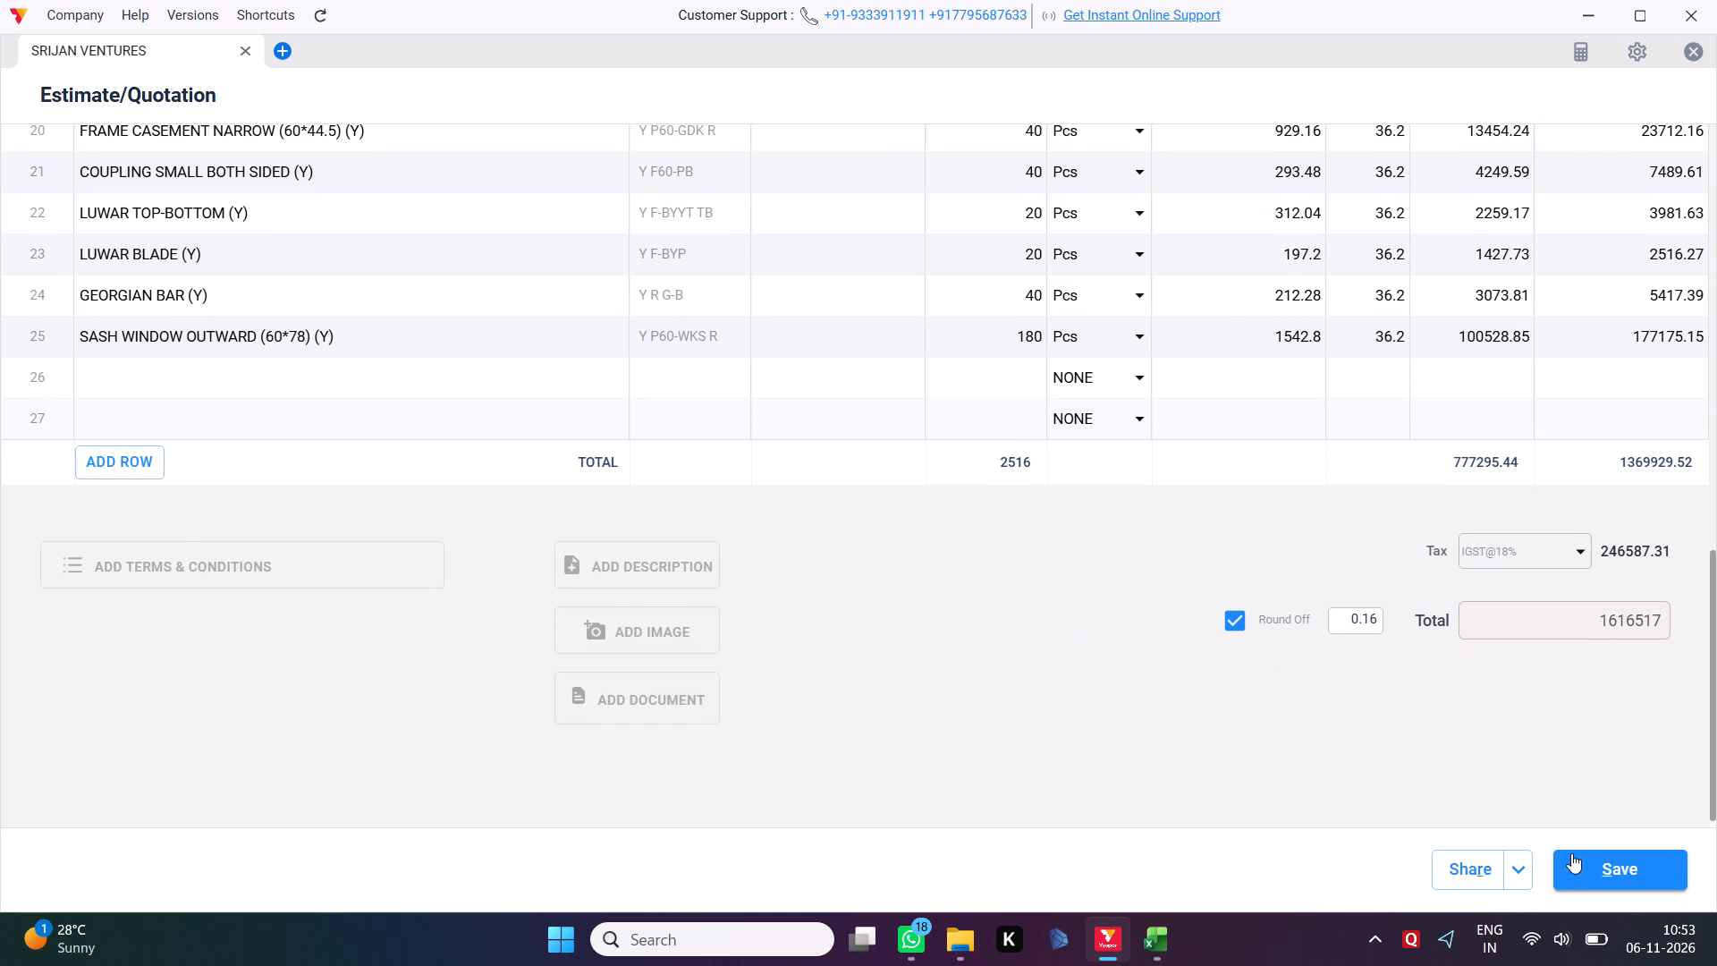
click(1592, 861)
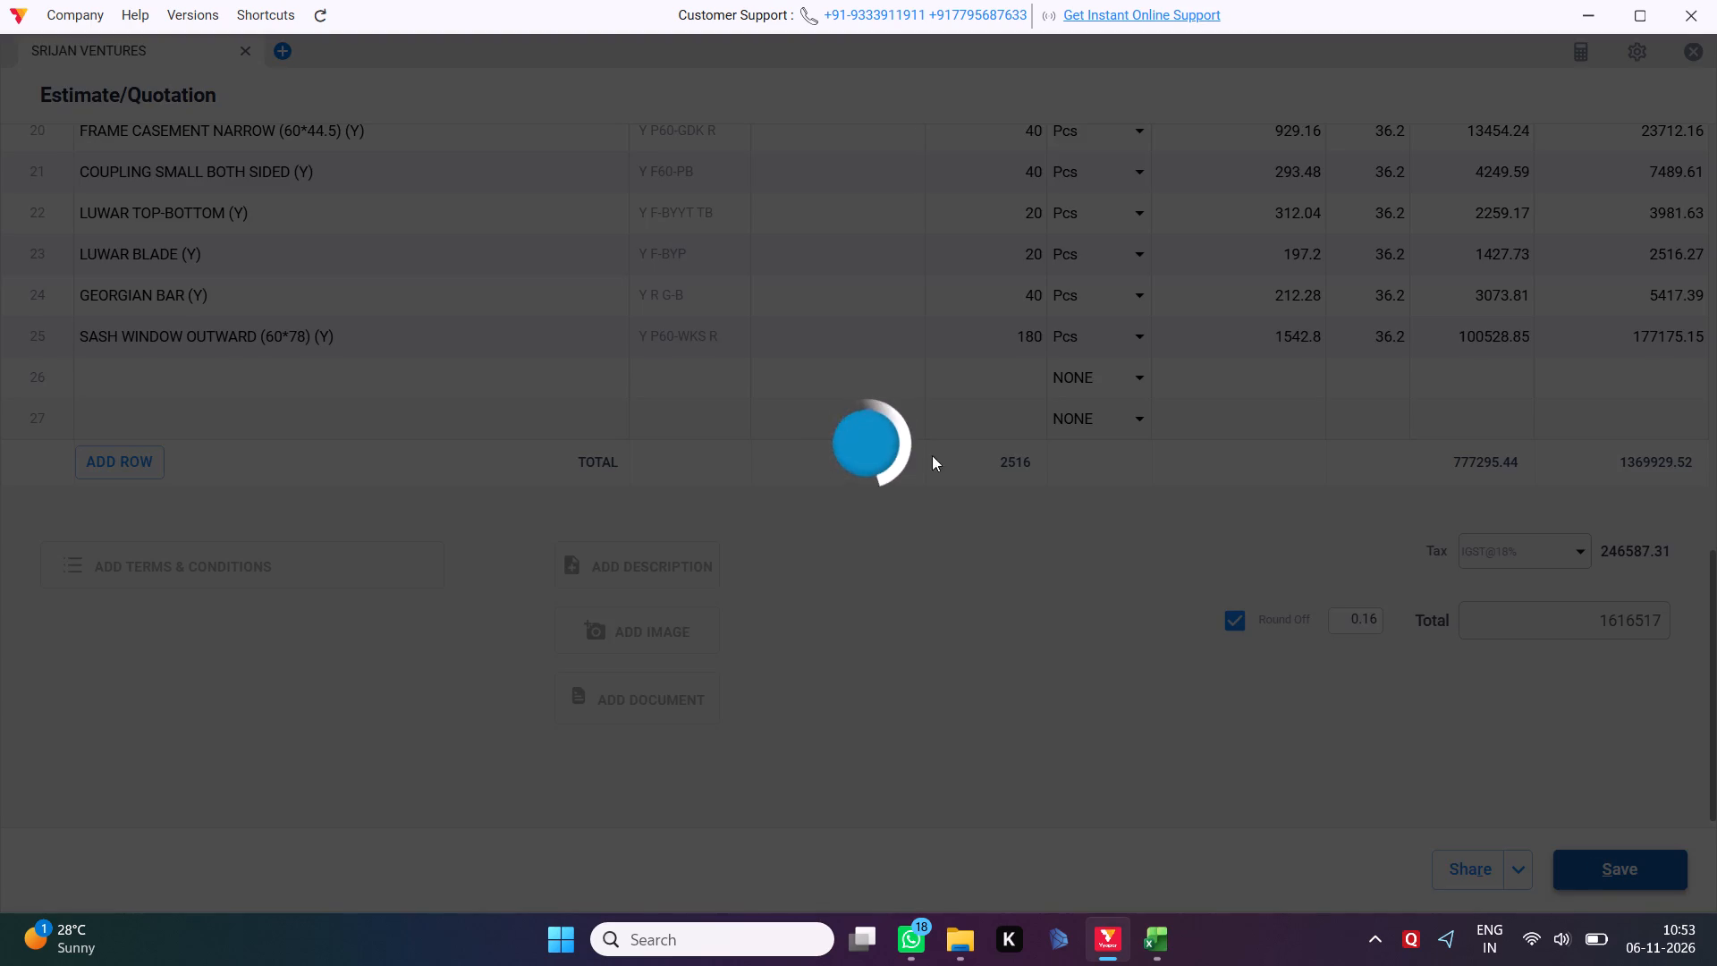
Open SRIJAN VENTURES quotation 142 dated 06/11/2026 to view its items and discounts, and close it without editing.
scroll(832, 635, up, 5)
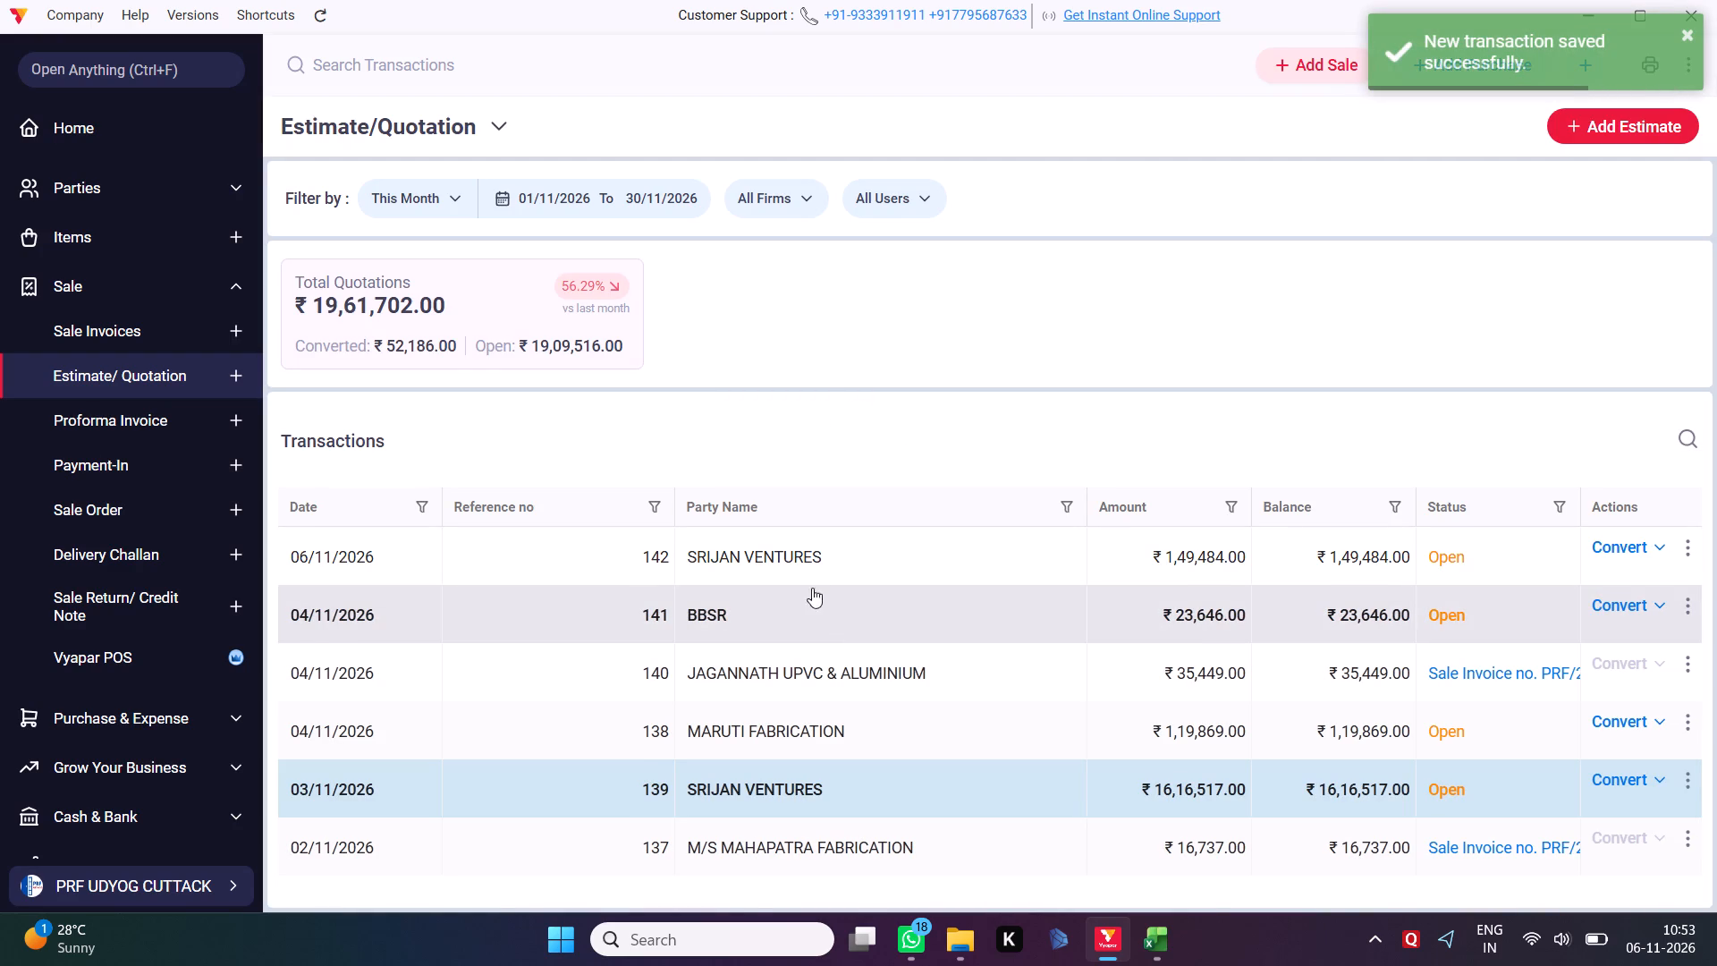
double_click(952, 531)
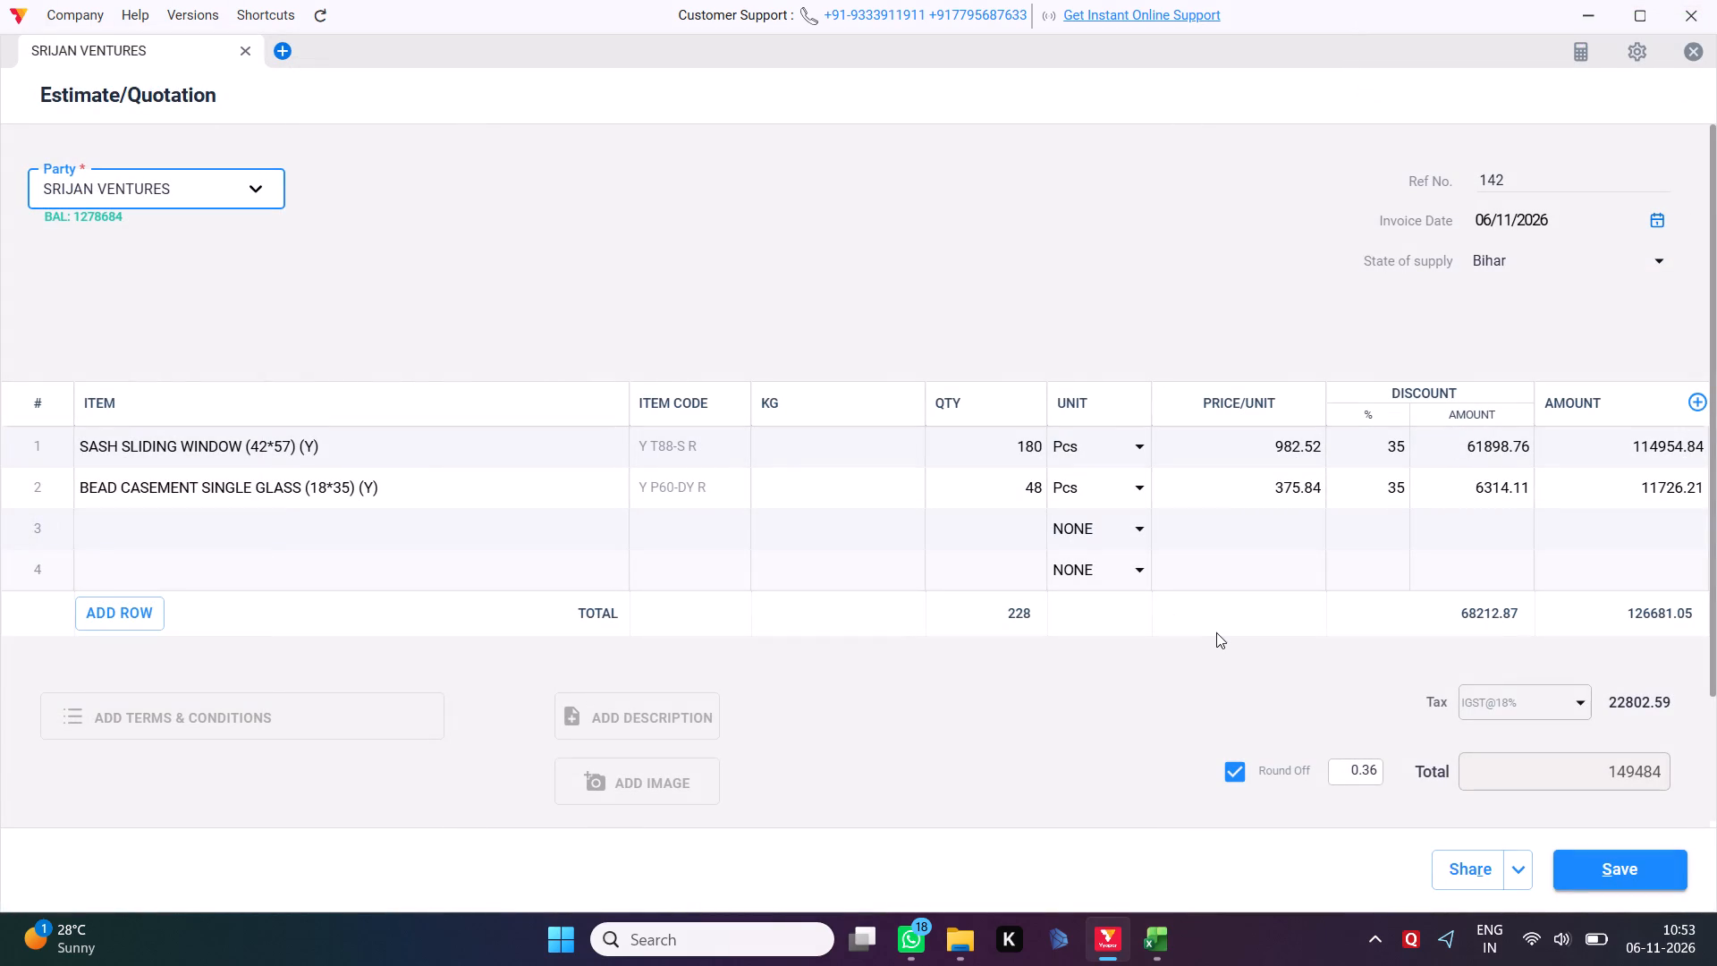
click(1687, 52)
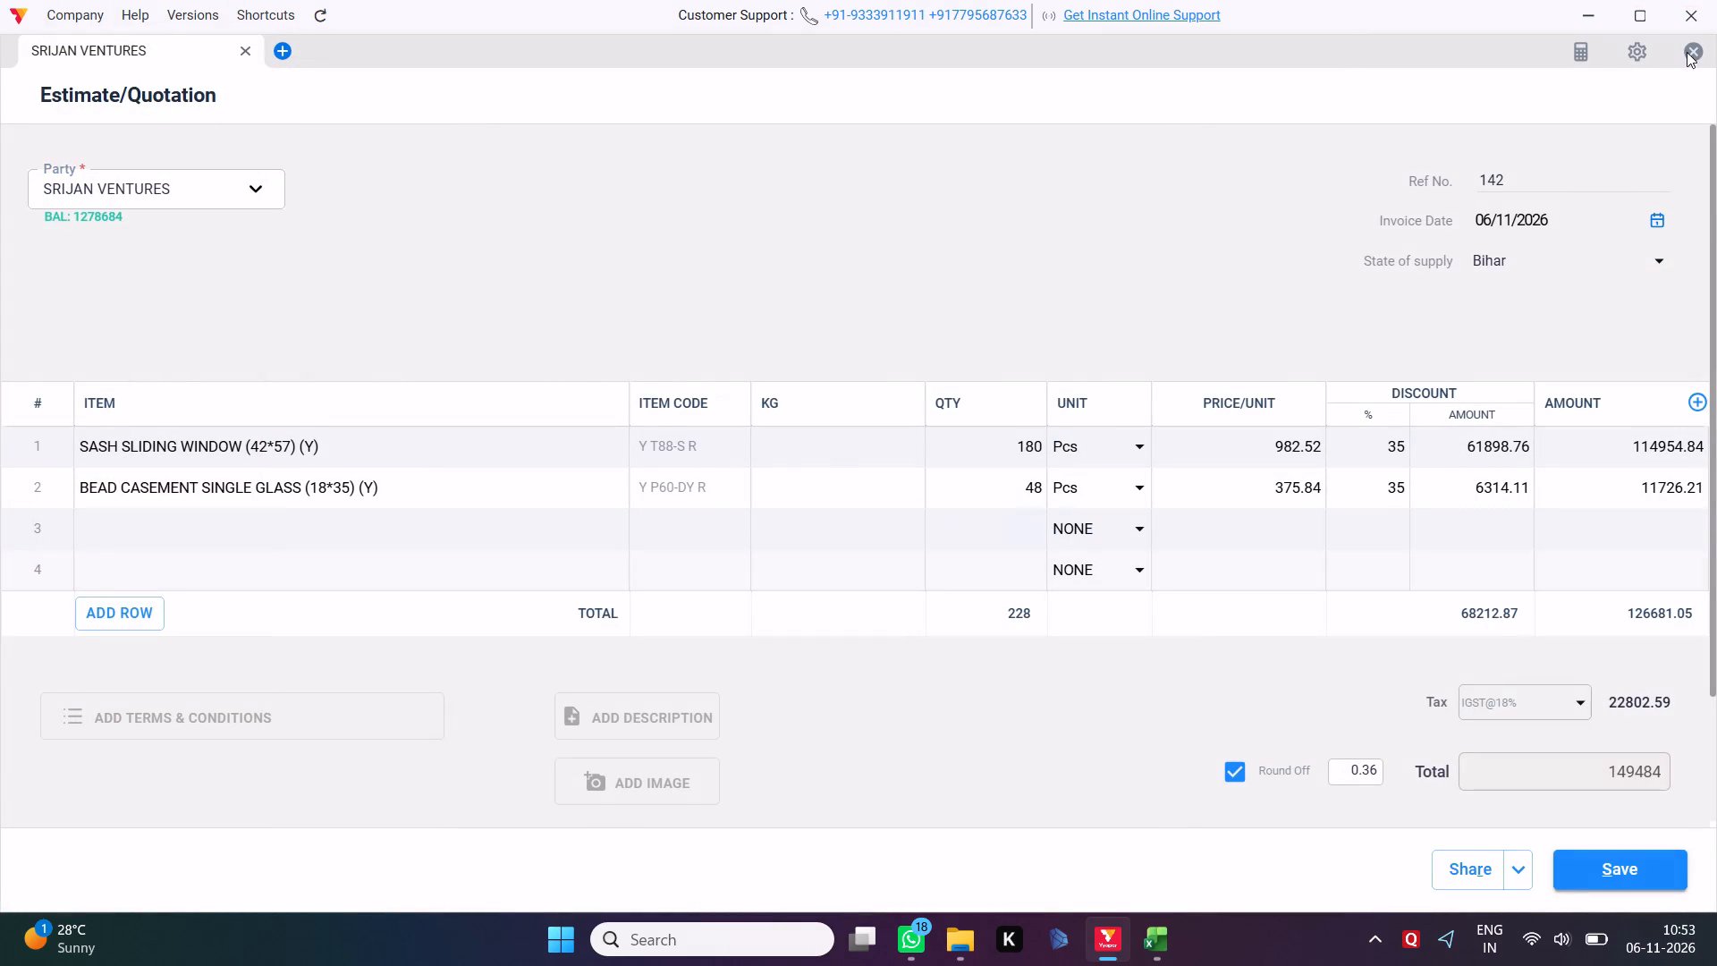
click(1025, 498)
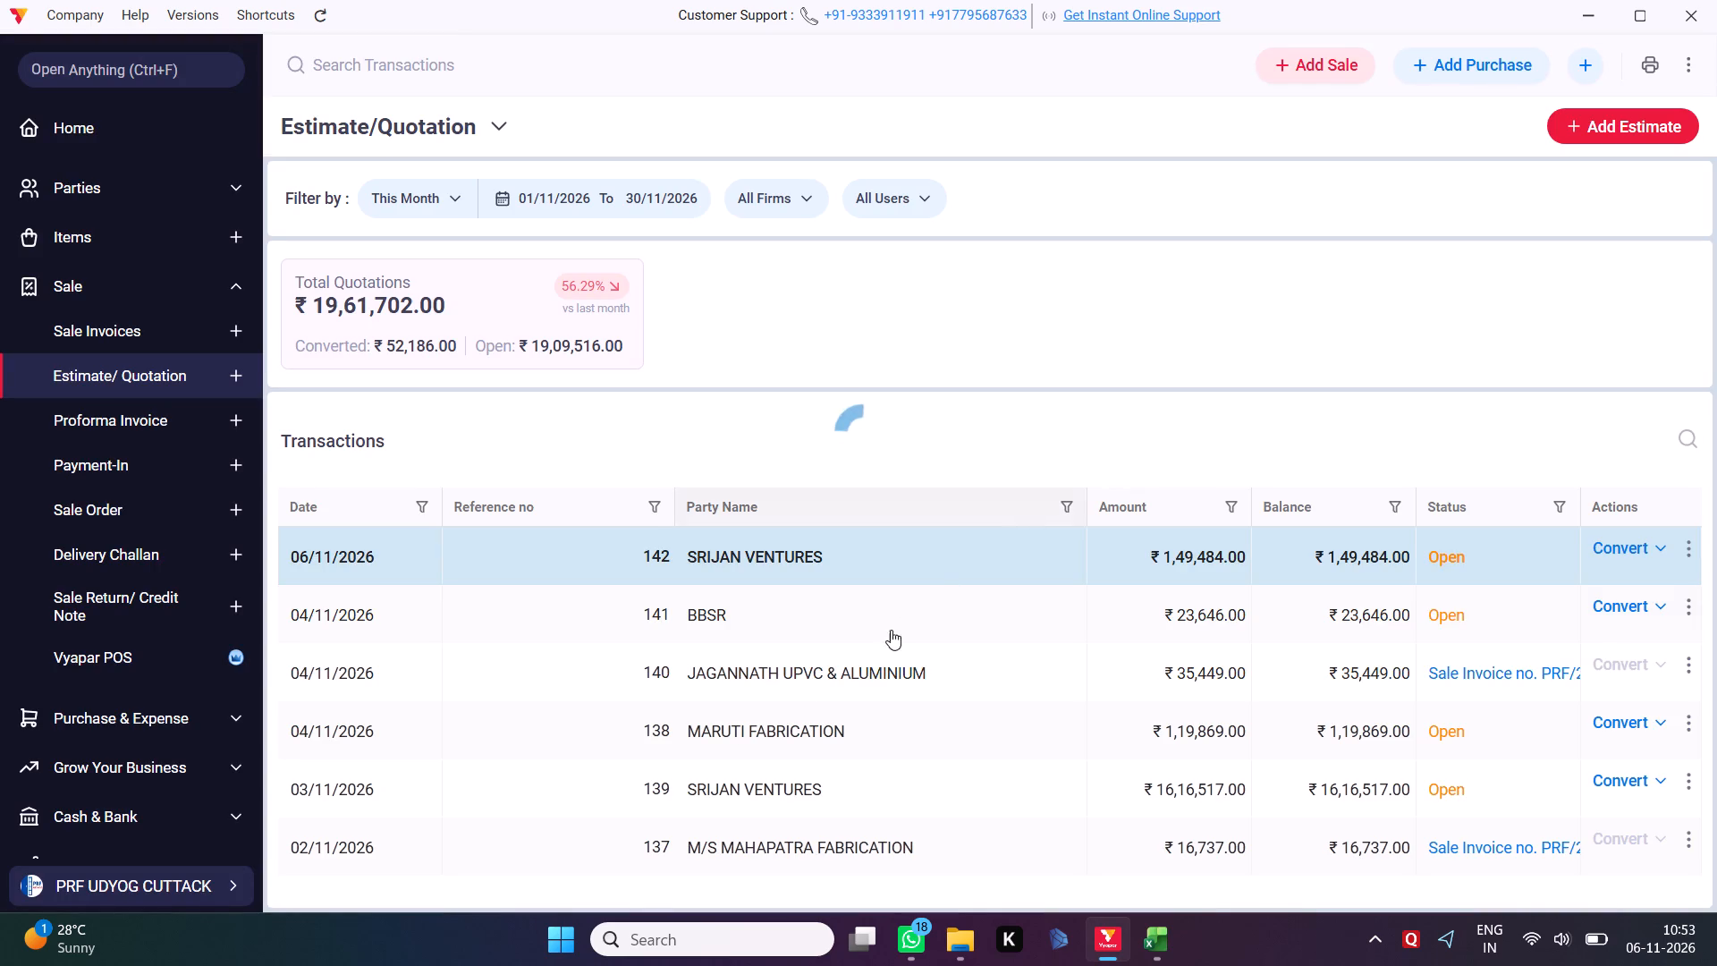
Reopen SRIJAN VENTURES quotation 139 dated 03/11/2026 and review the quantities and discounts in its item list.
double_click(789, 768)
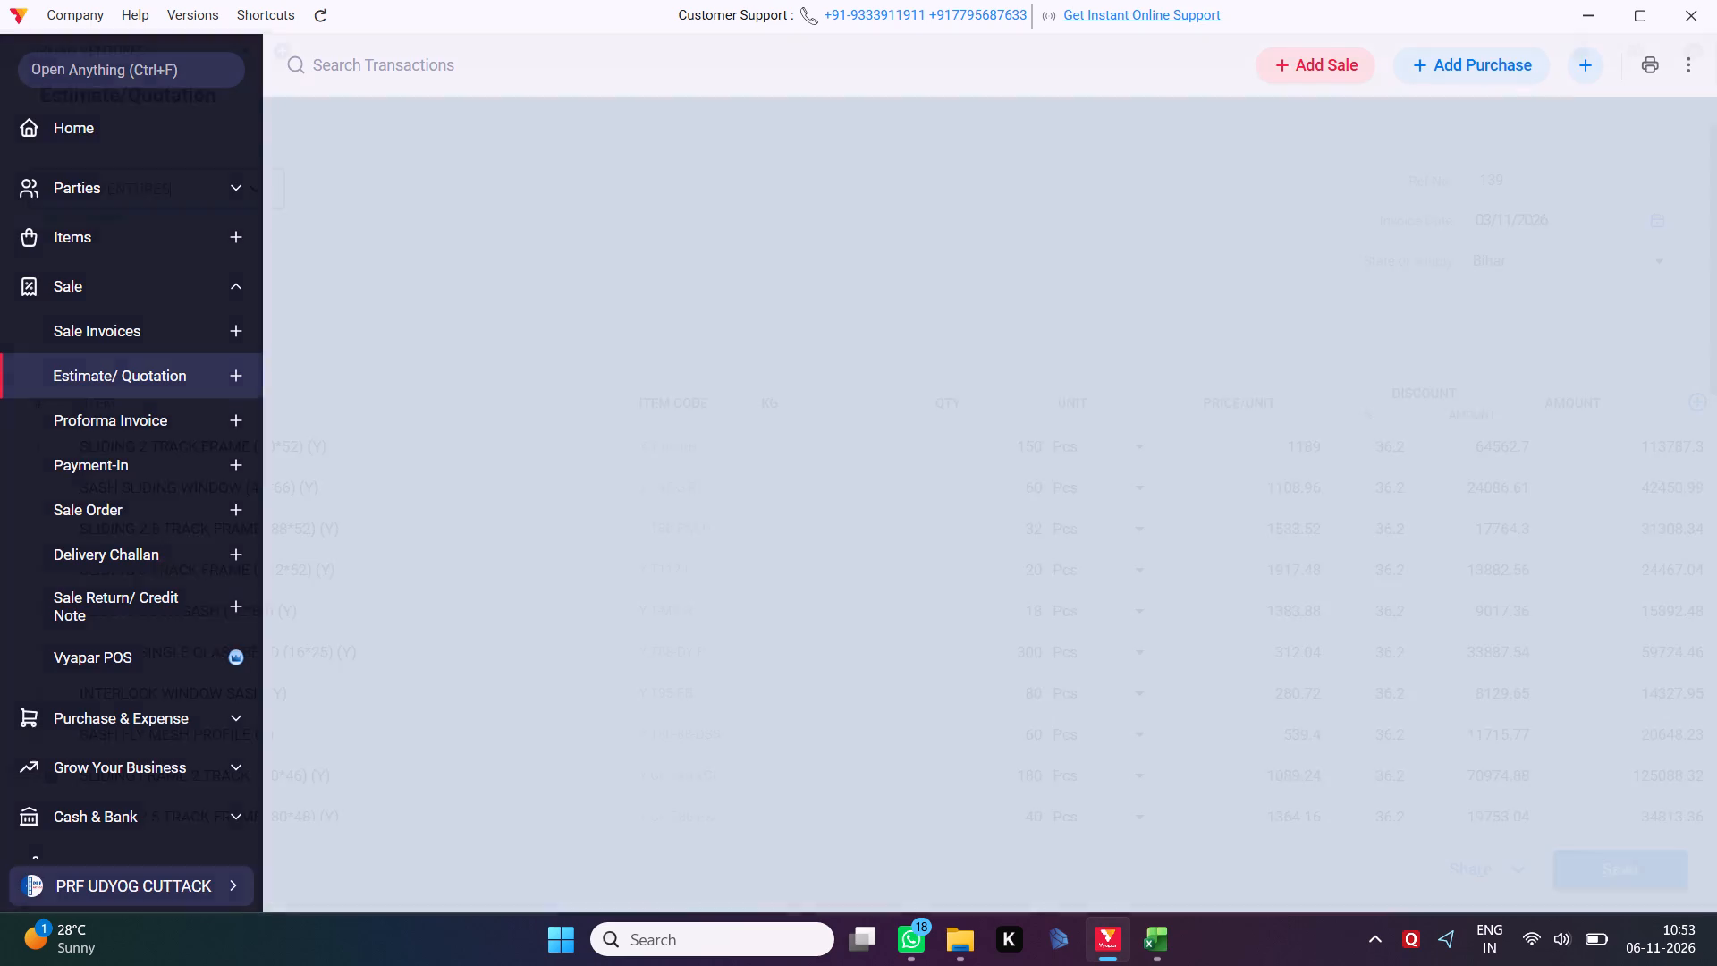
scroll(1191, 663, down, 7)
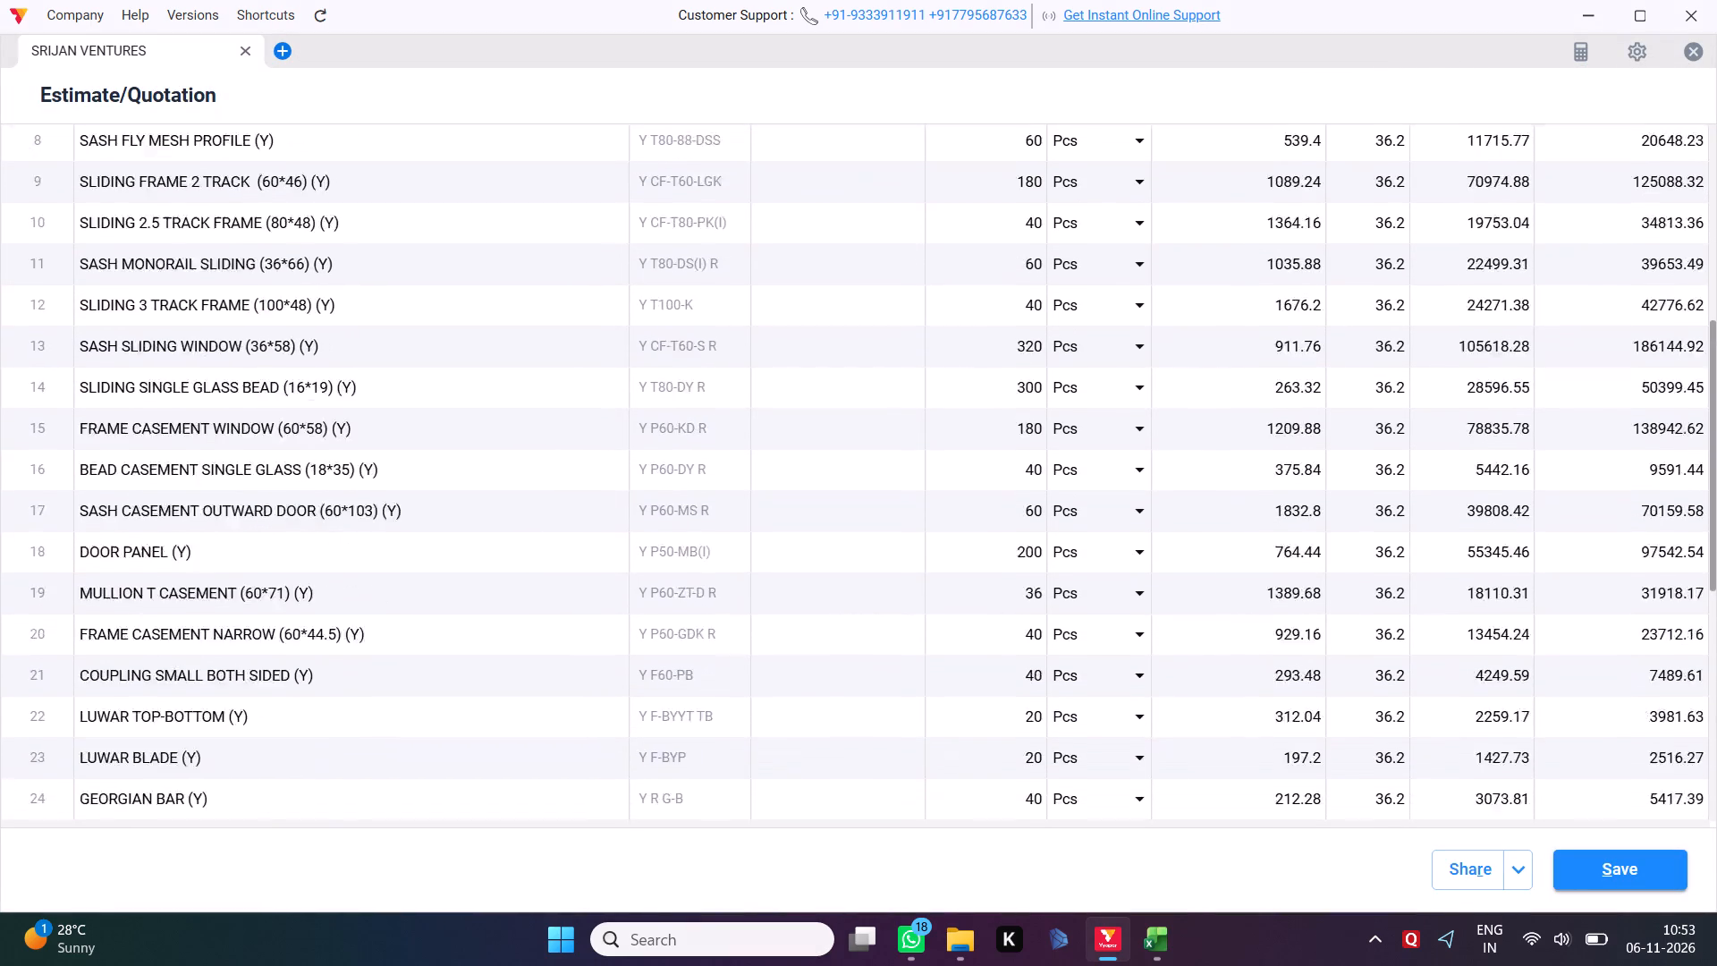
scroll(1191, 663, down, 3)
scroll(1191, 663, up, 10)
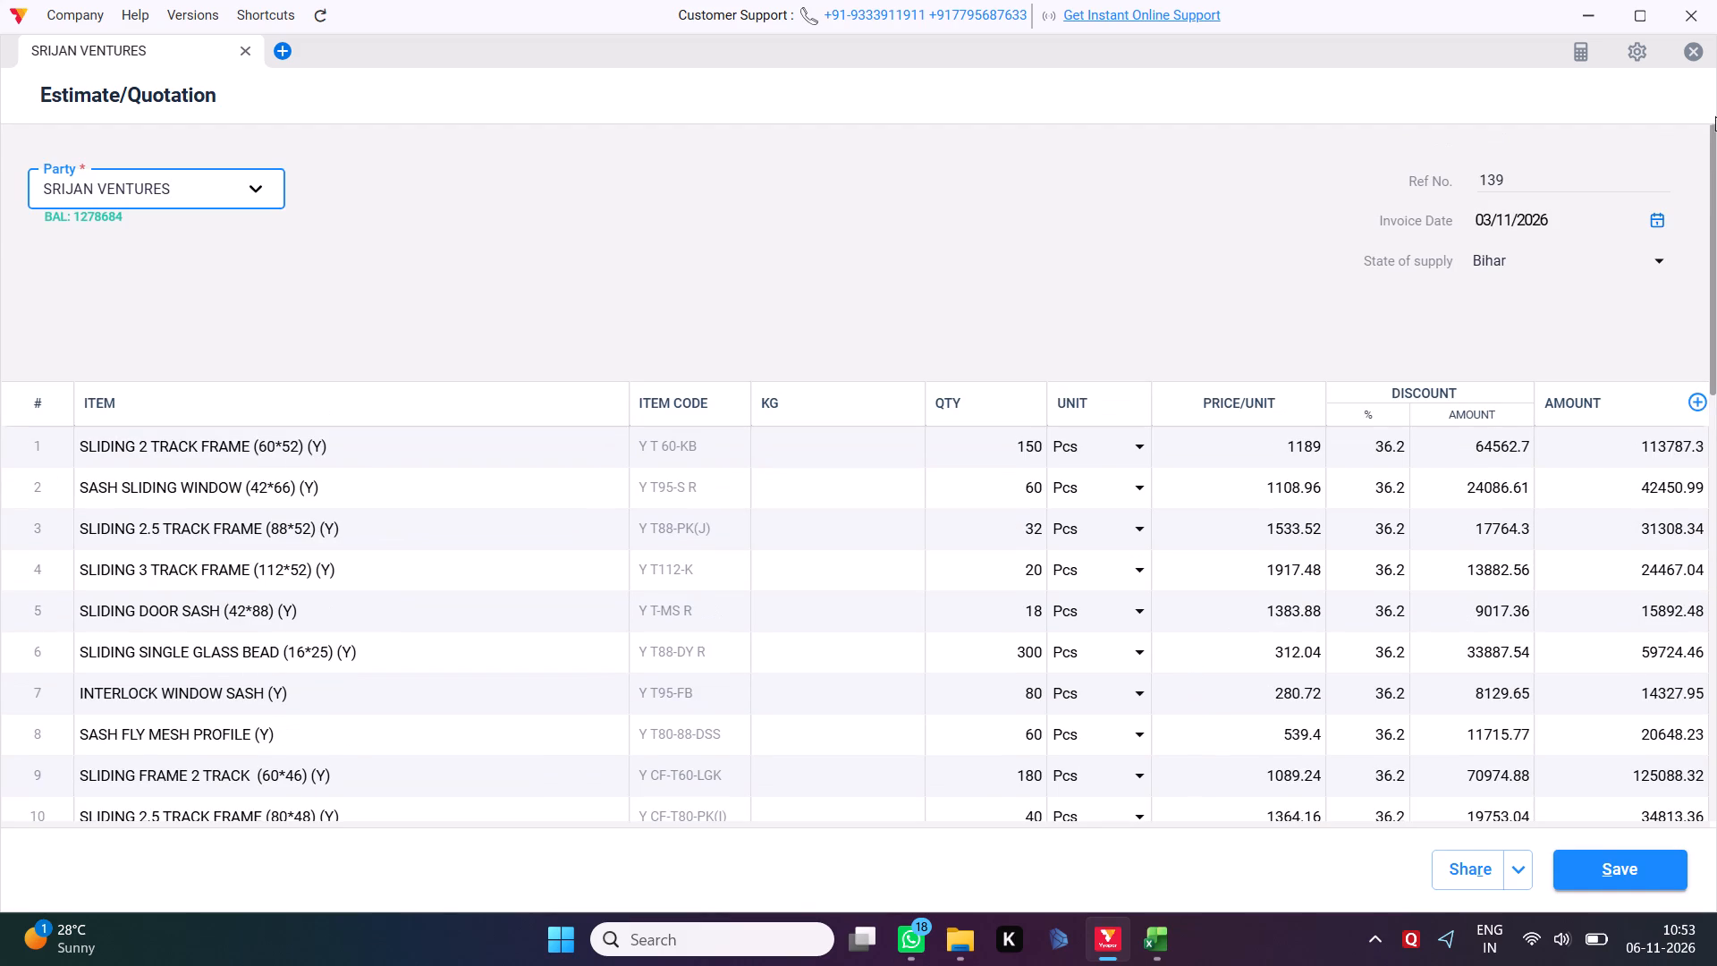
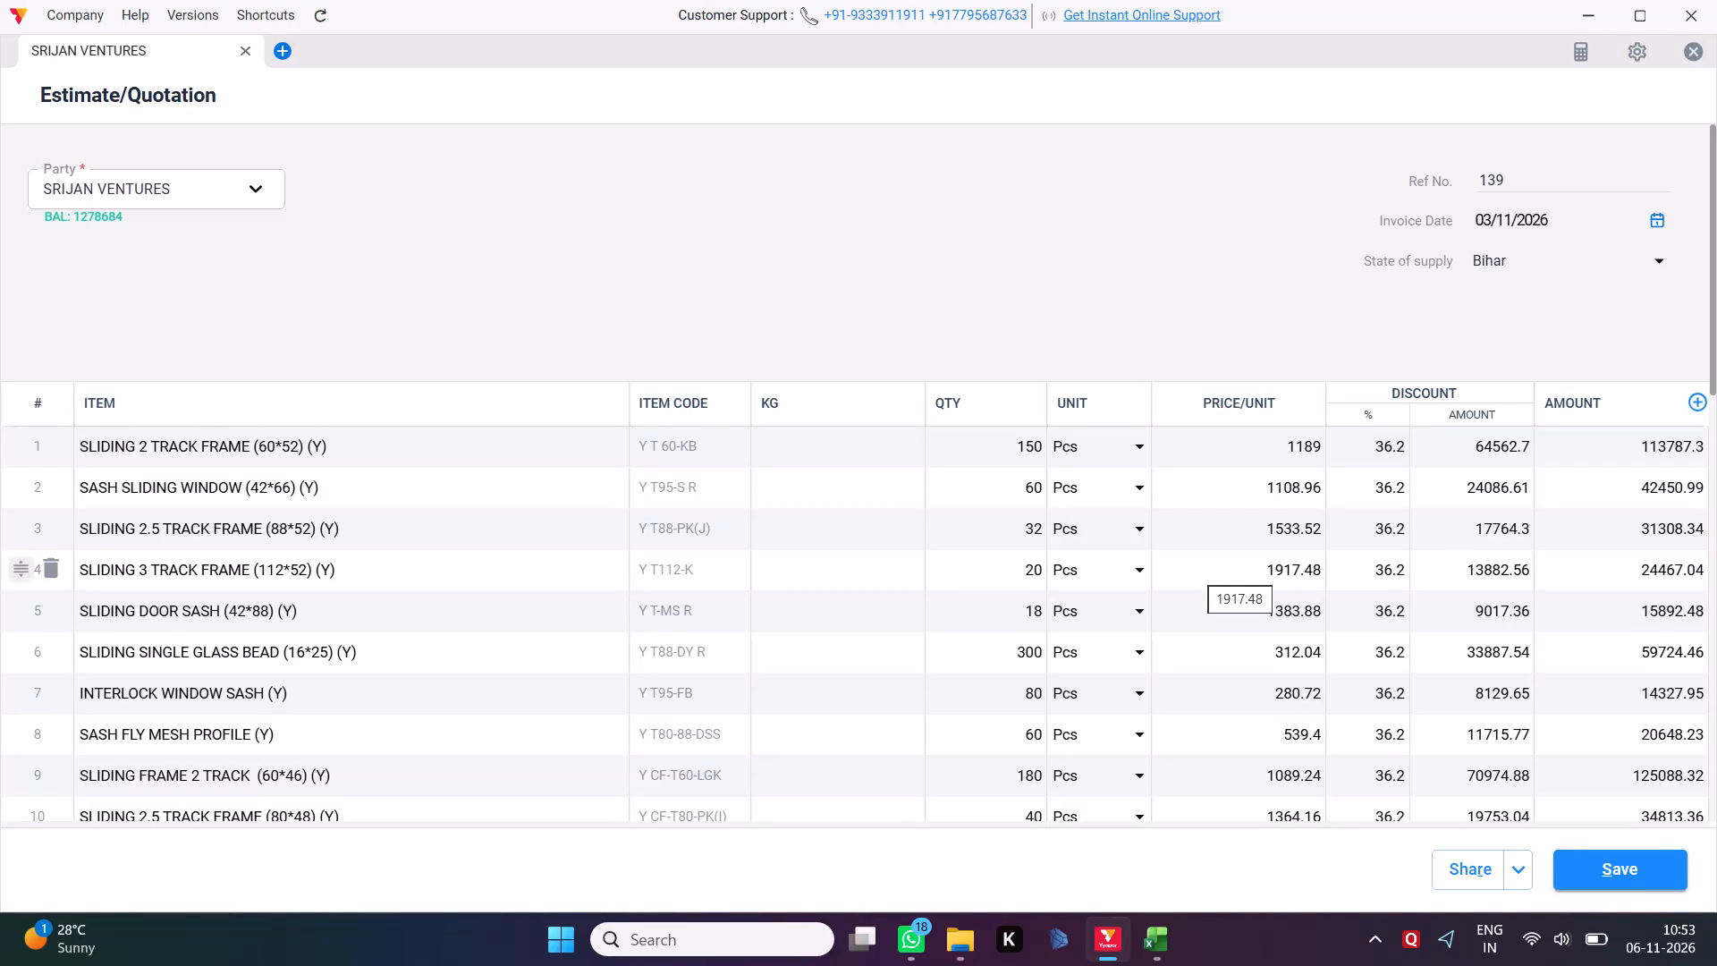
Save SRIJAN VENTURES quotation 139.
click(1613, 888)
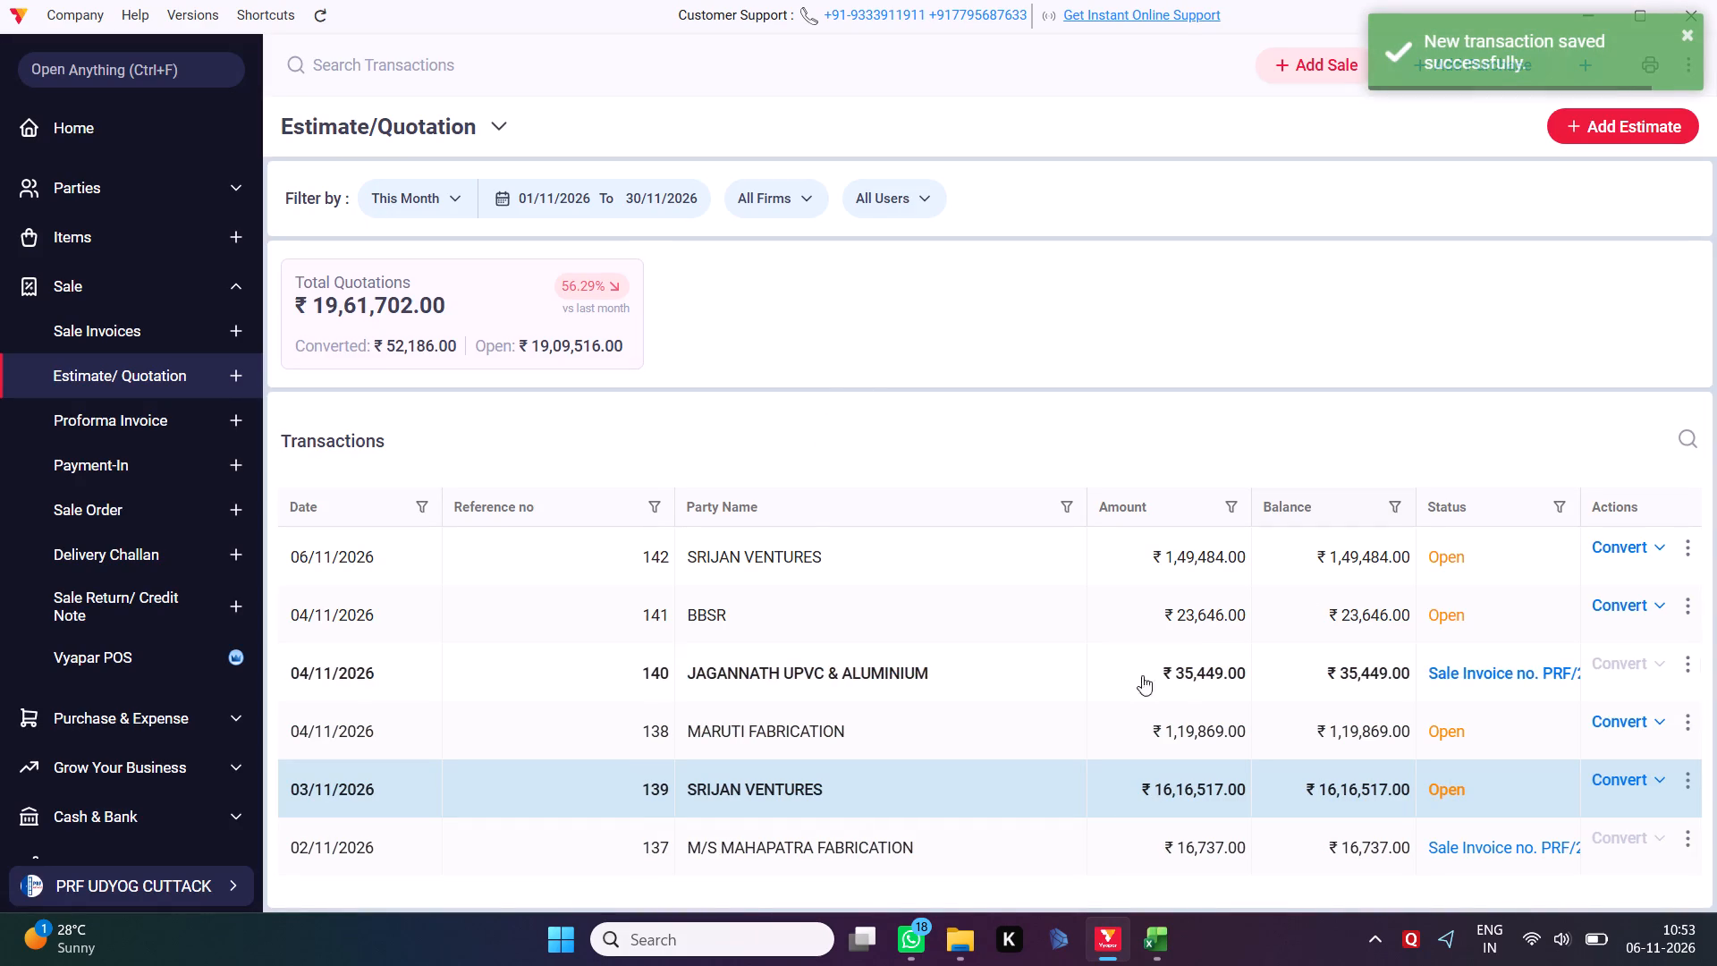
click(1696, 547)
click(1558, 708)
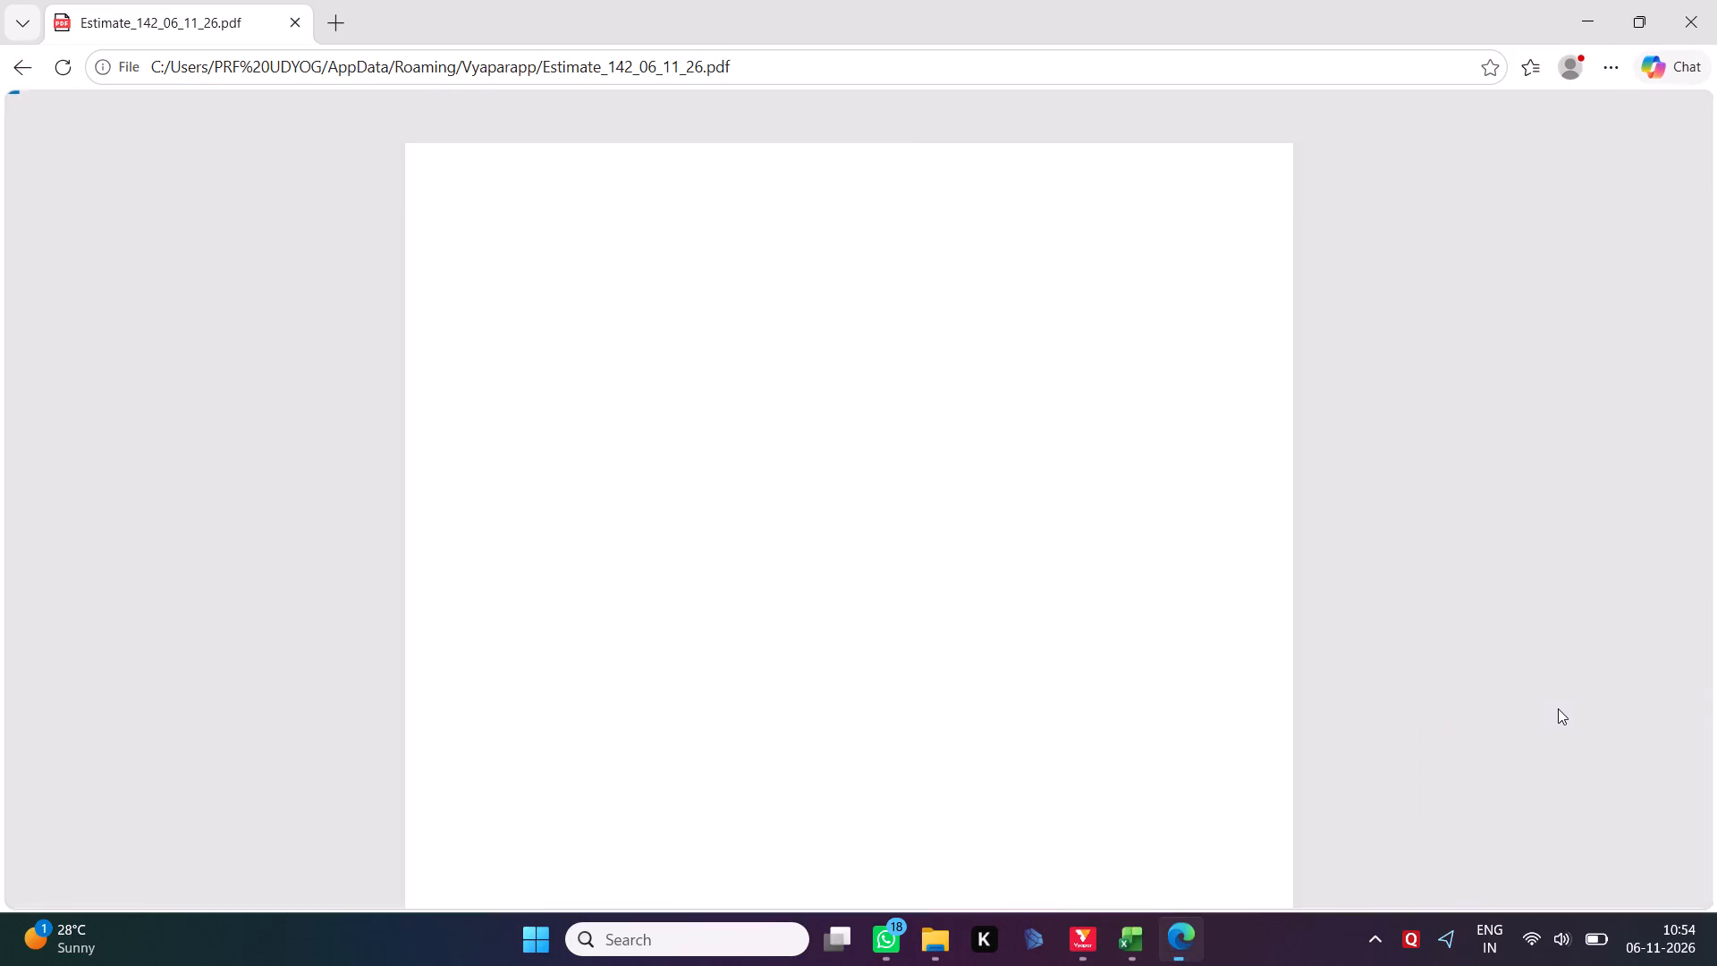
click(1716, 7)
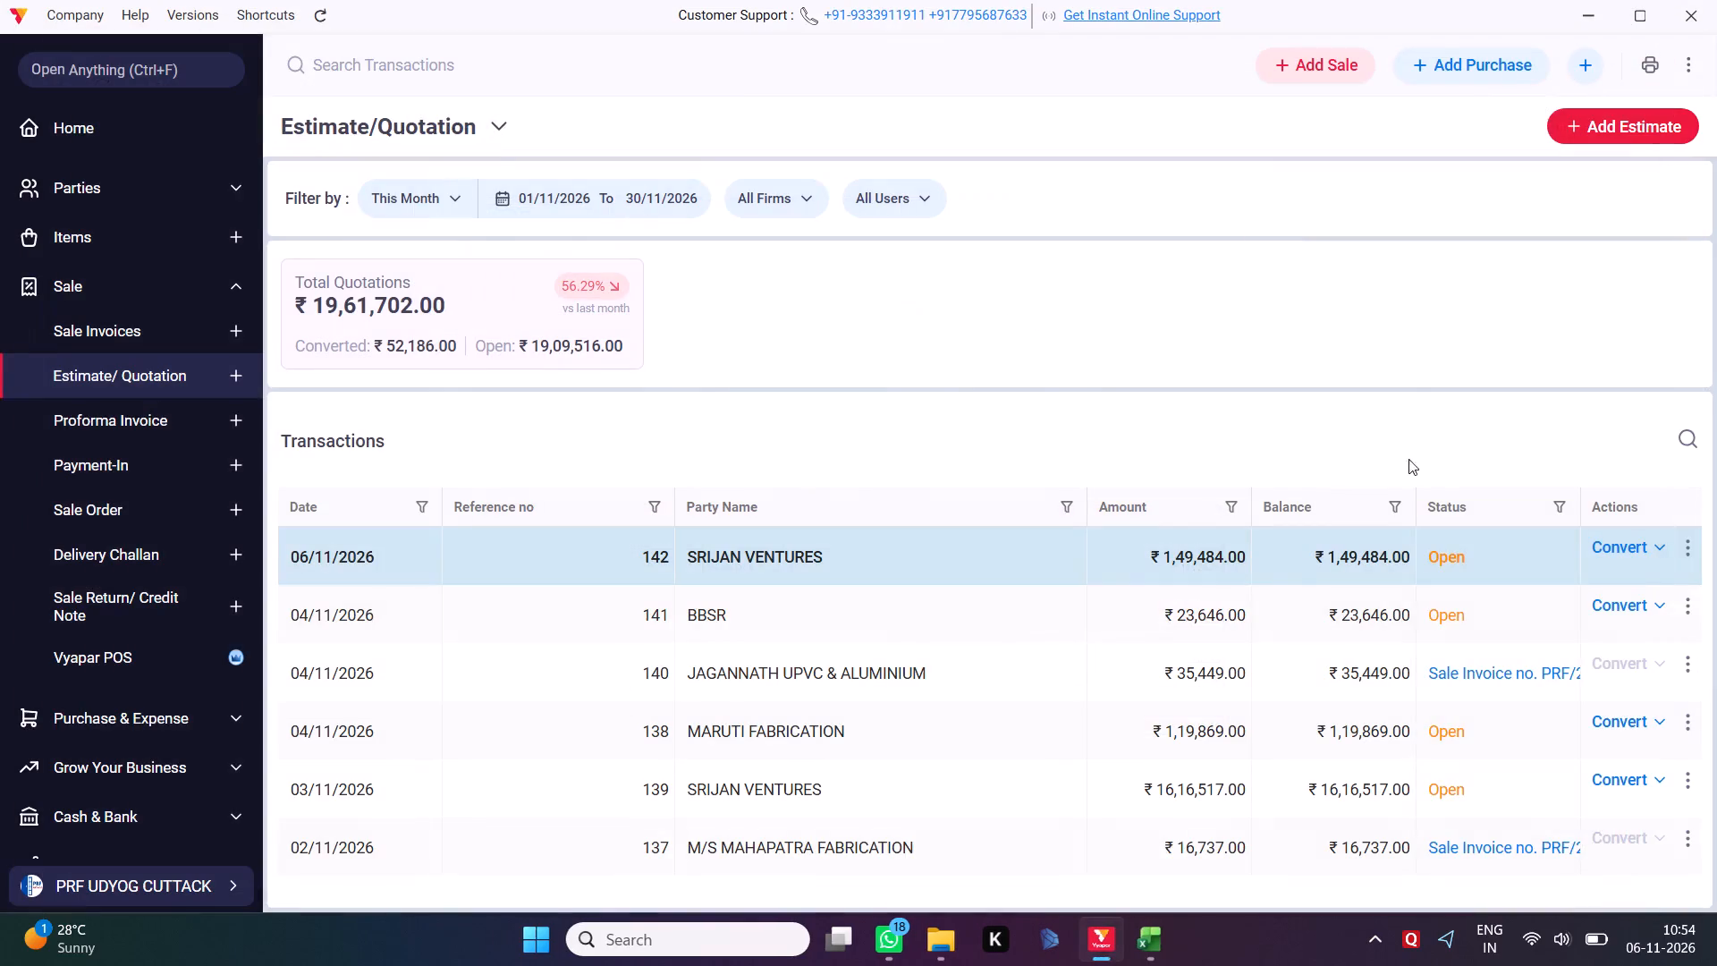
Open the PDF of SRIJAN VENTURES quotation 139 dated 03/11/2026, print it on the HP Laser MFP printer, and close it.
click(1692, 779)
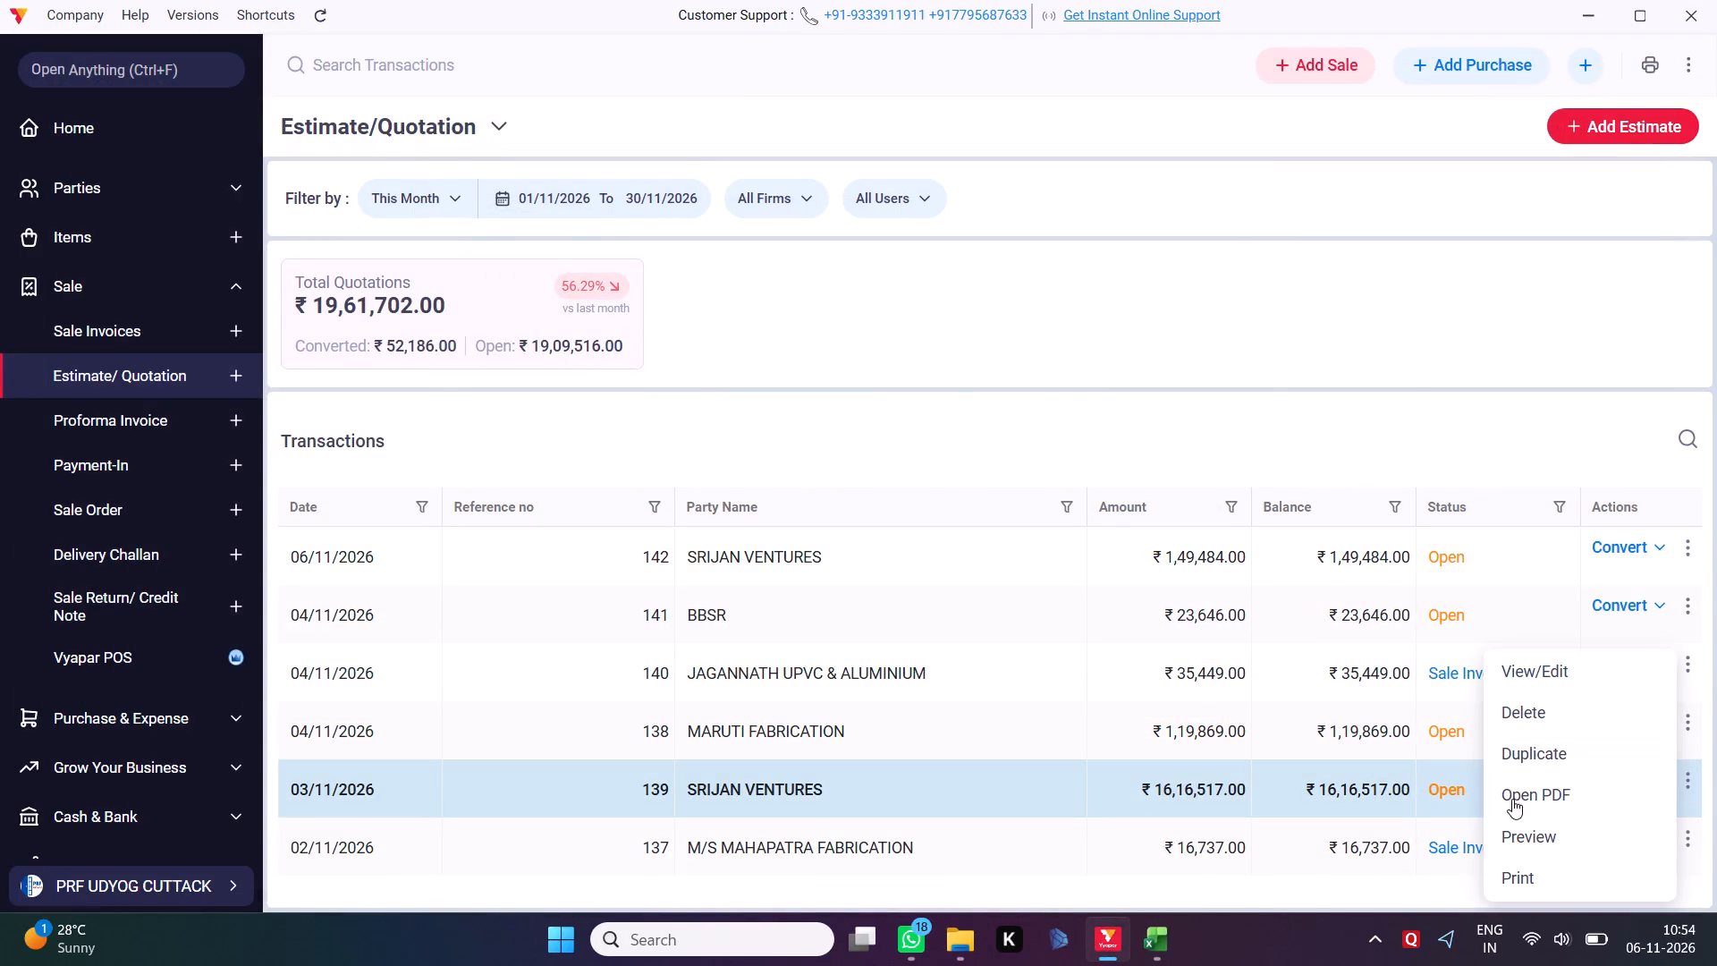
click(1512, 799)
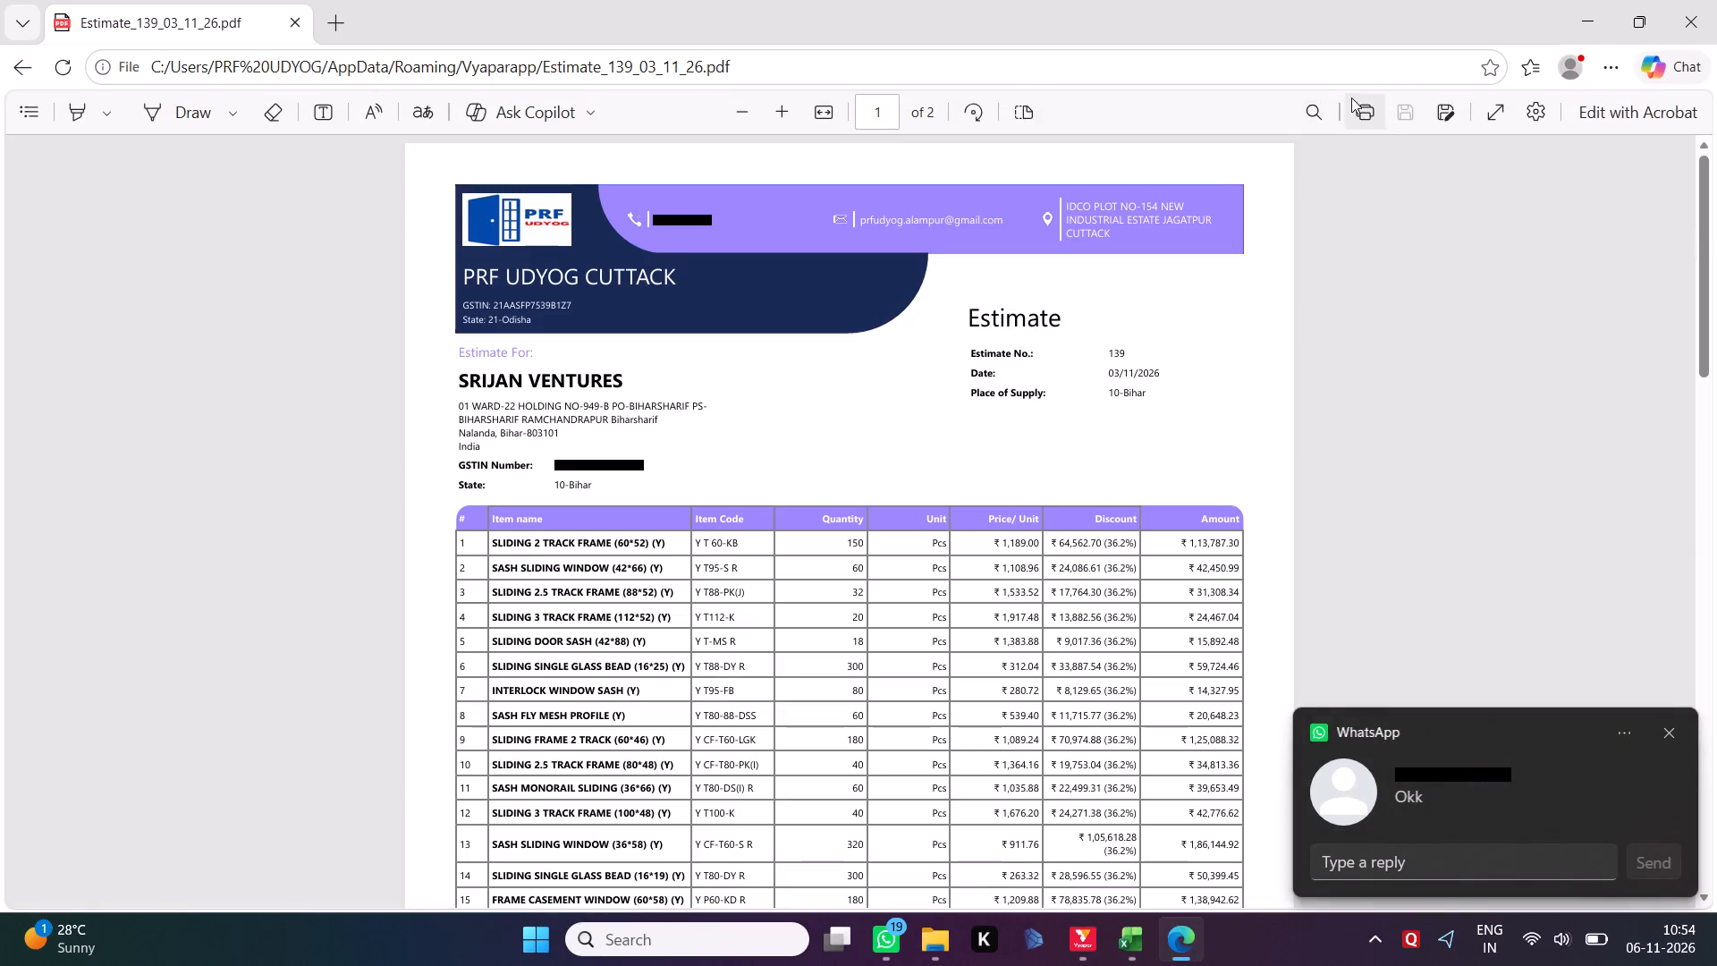
click(1354, 112)
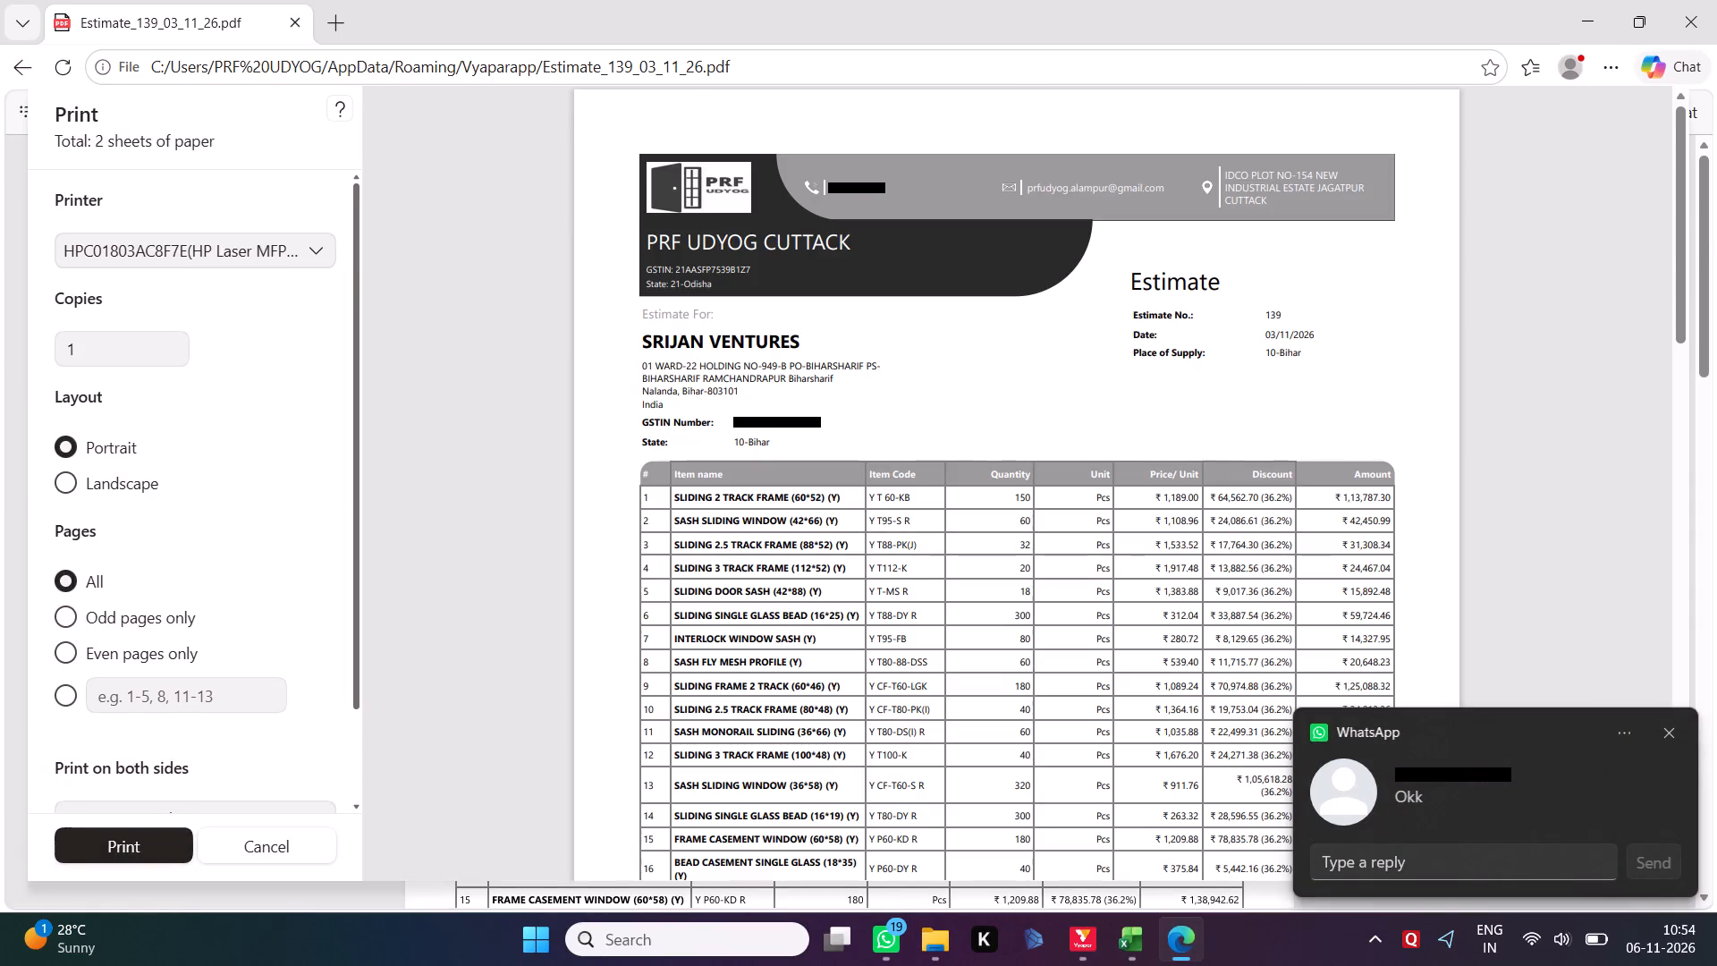
scroll(892, 728, down, 6)
scroll(892, 728, up, 8)
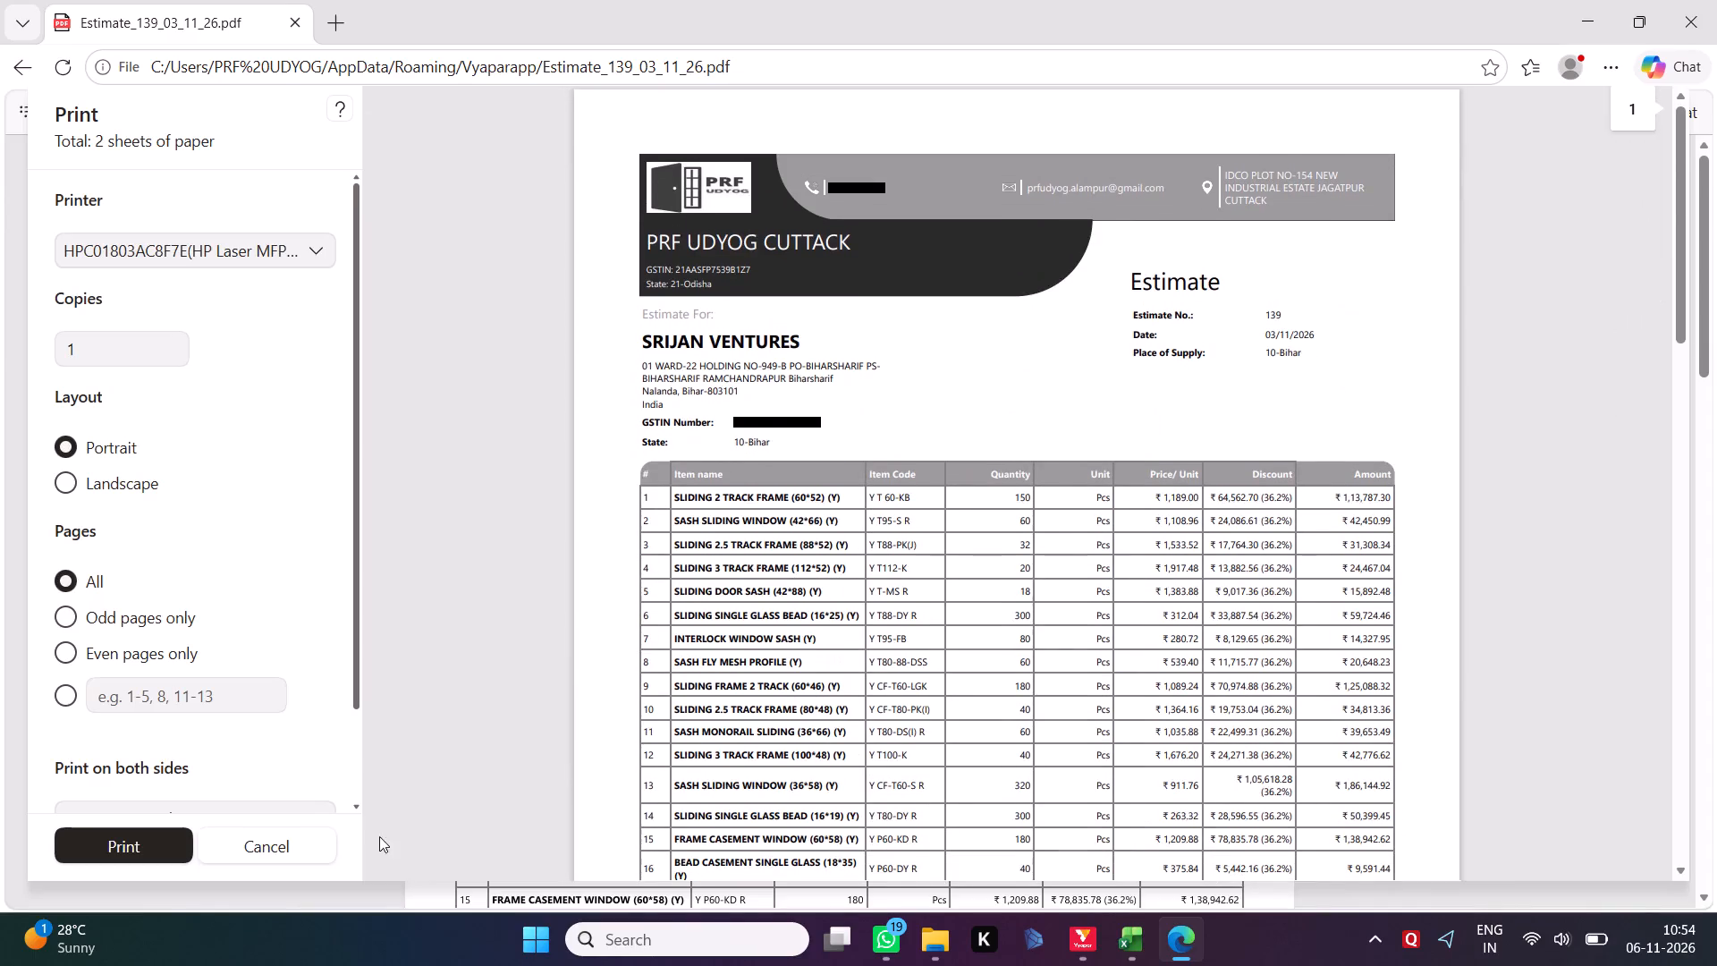
click(117, 842)
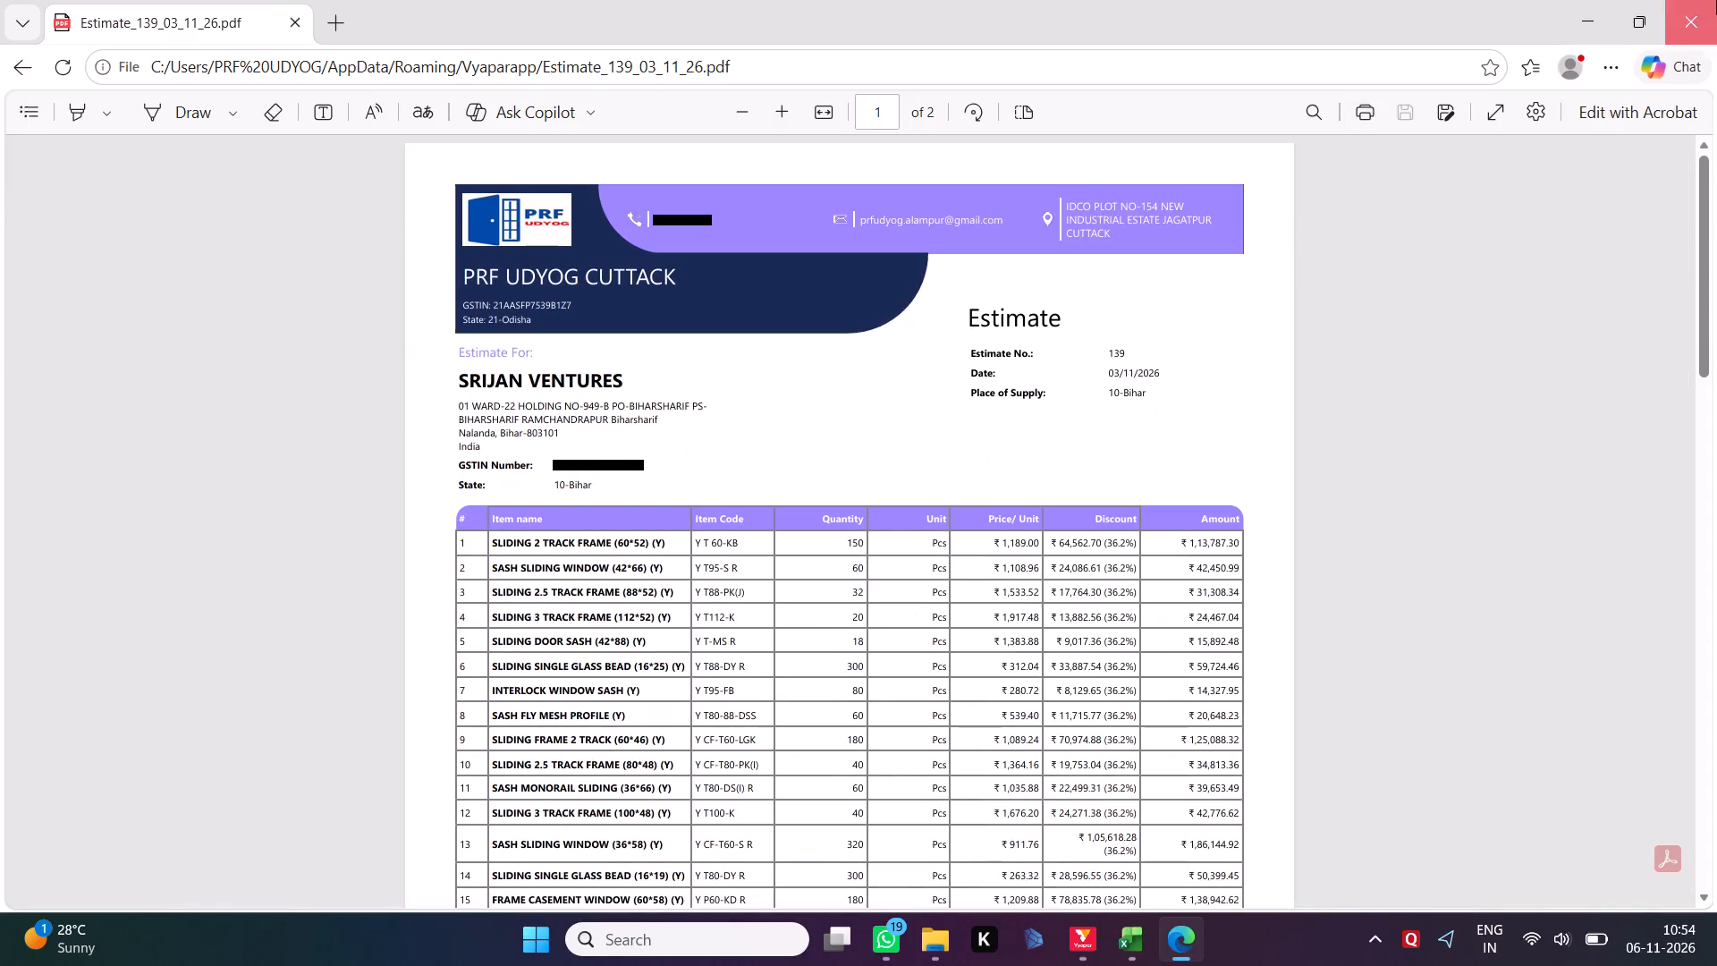
click(1716, 0)
Reopen SRIJAN VENTURES quotation 139 for editing and clear the discount percentage of item 1, SLIDING 2 TRACK FRAME (60*52).
scroll(1345, 609, down, 1)
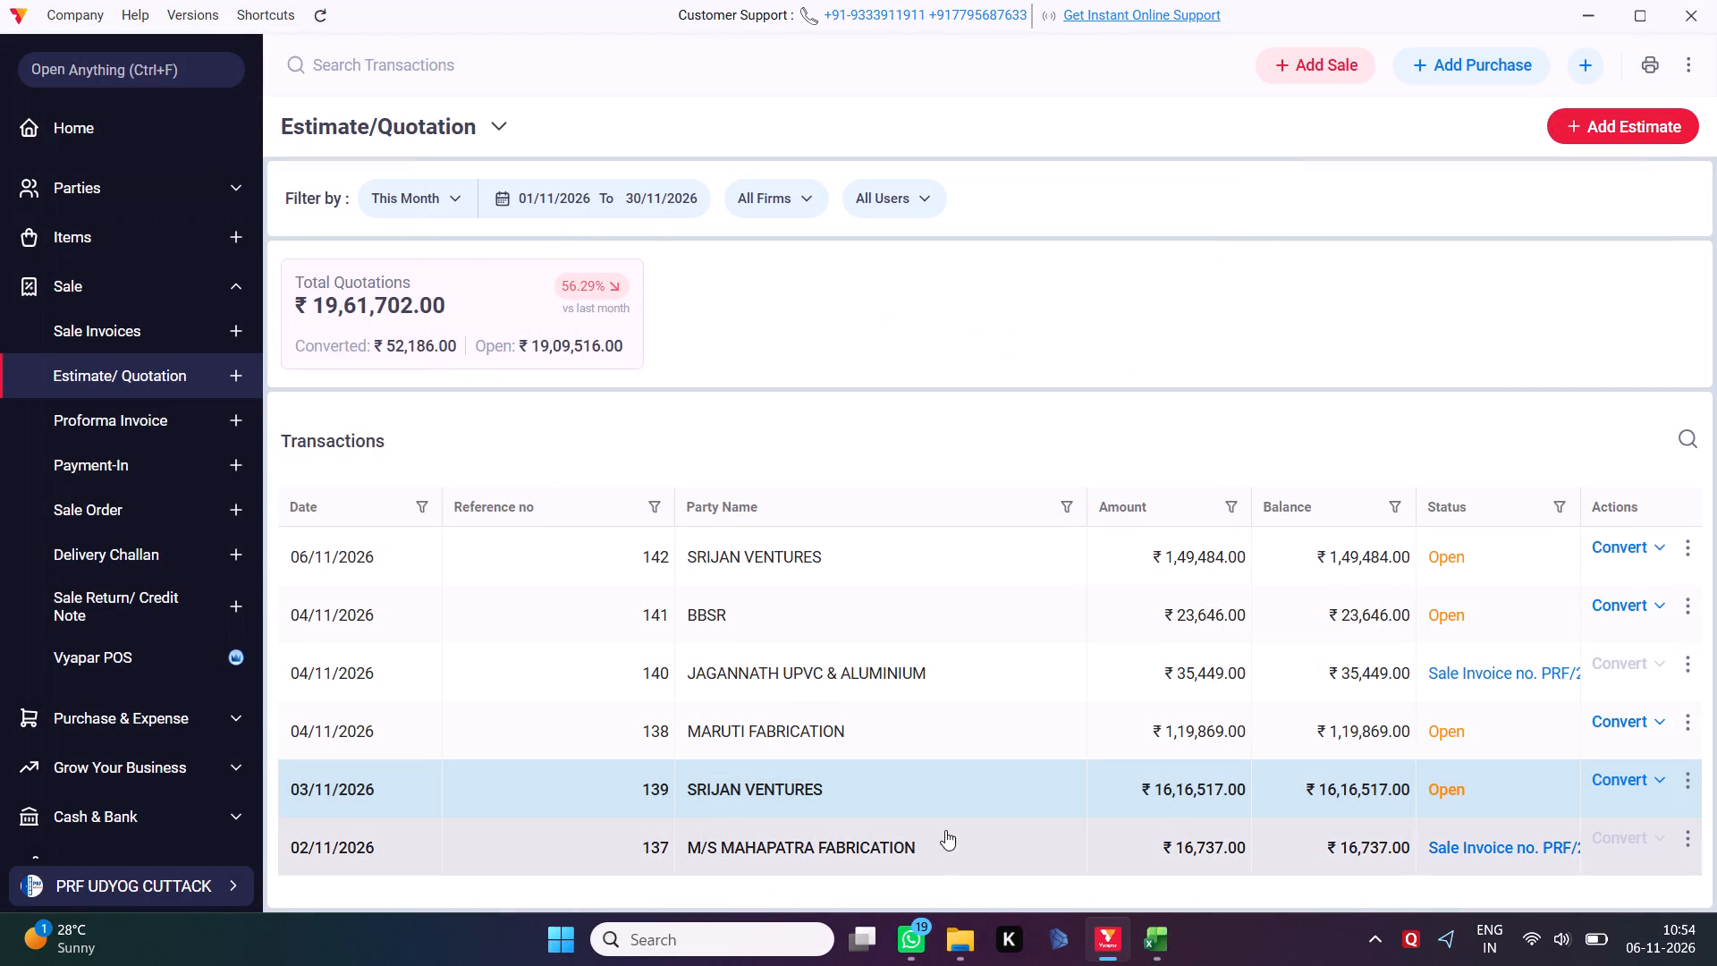
double_click(956, 783)
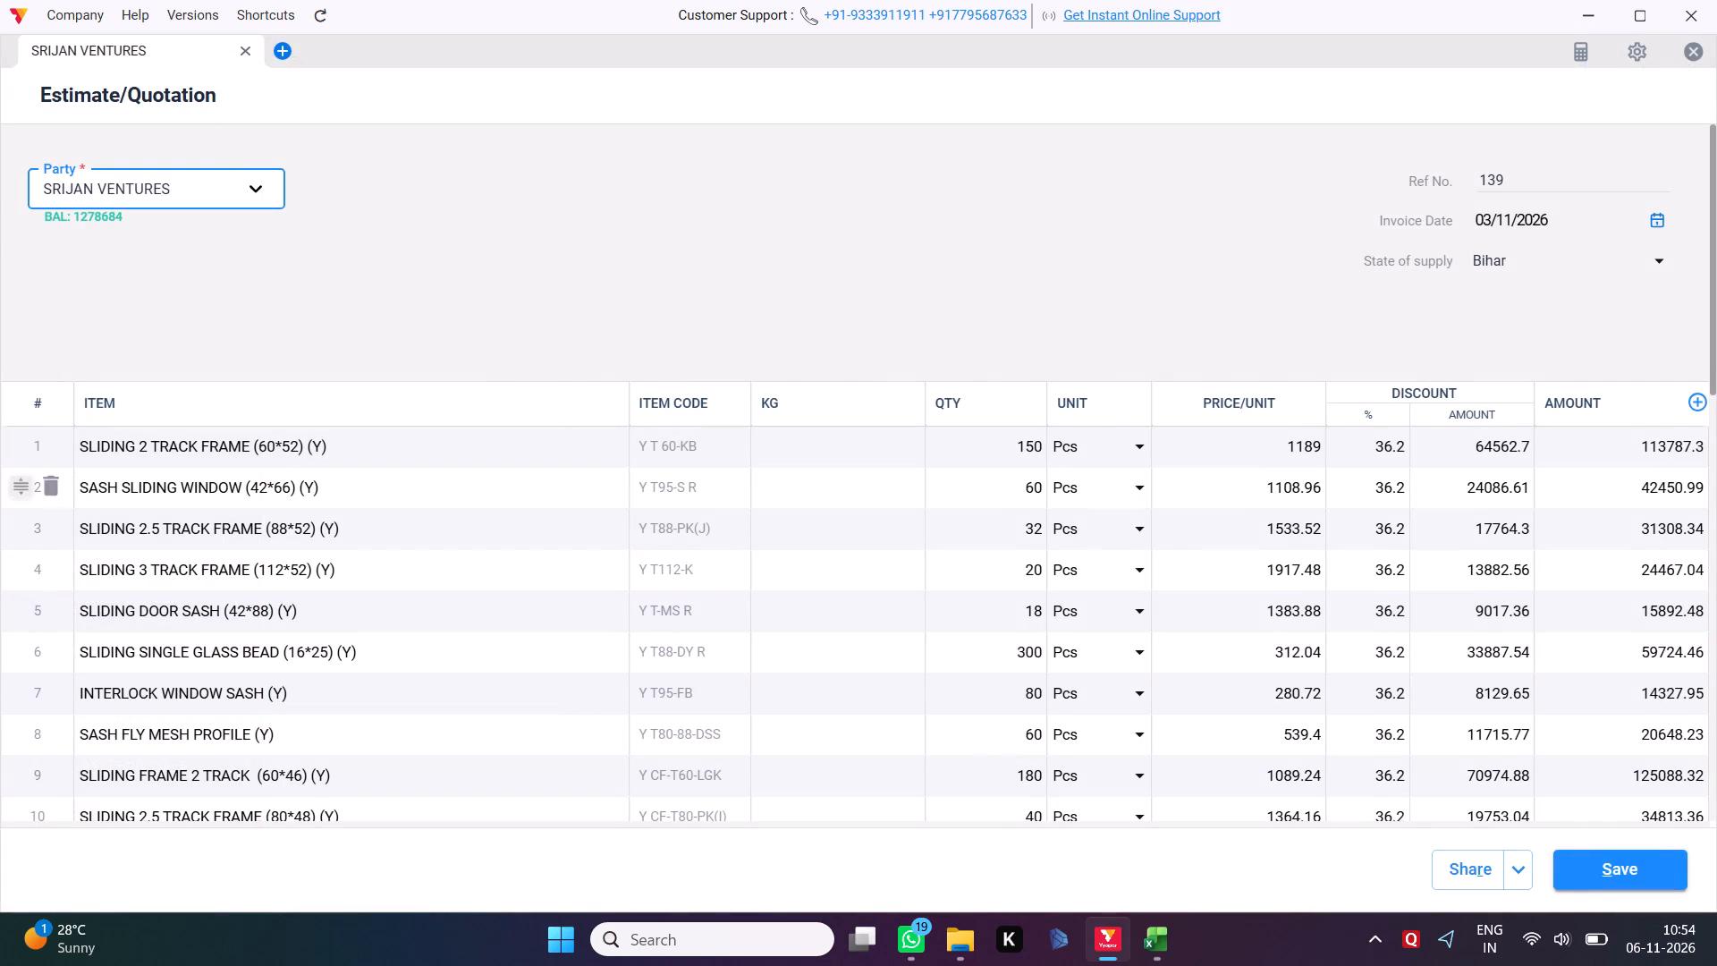
click(1369, 463)
key(Right)
key(Right)
key(Right)
key(Right)
key(Right)
key(Right)
key(Right)
key(Right)
key(Right)
key(Right)
key(Right)
key(BackSpace)
key(BackSpace)
key(BackSpace)
key(BackSpace)
key(BackSpace)
key(BackSpace)
key(BackSpace)
key(BackSpace)
key(BackSpace)
key(BackSpace)
key(BackSpace)
key(BackSpace)
key(BackSpace)
key(BackSpace)
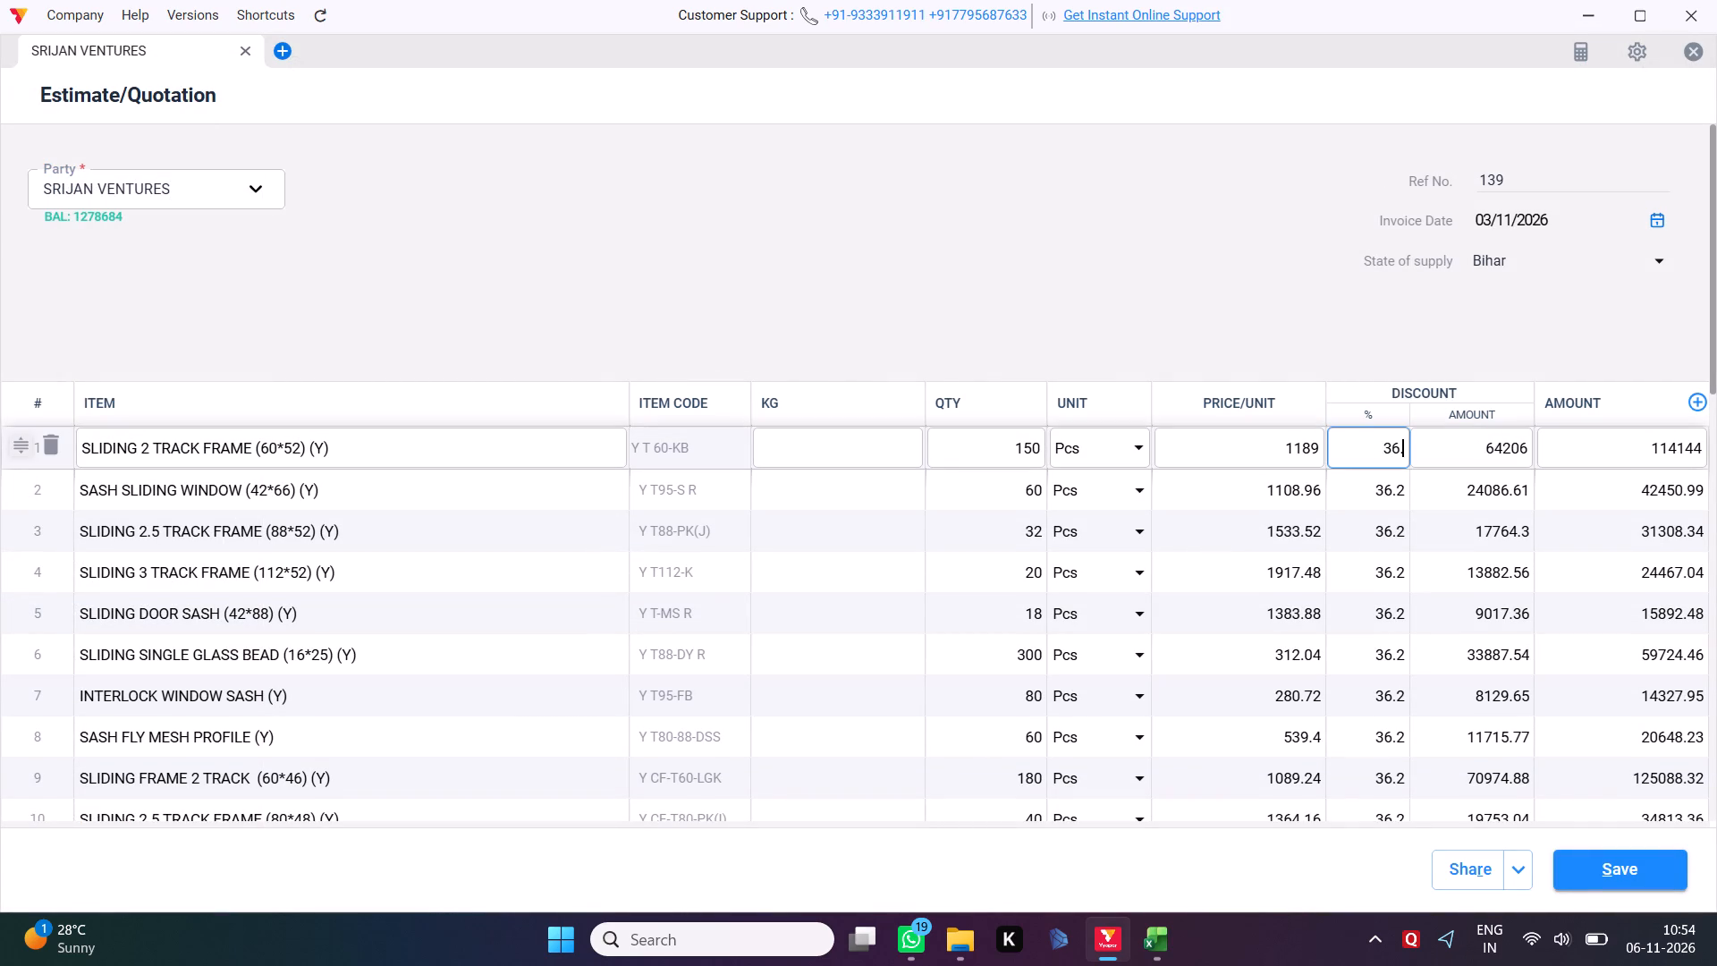
Clear the discount percentages of items 2 to 8, from SASH SLIDING WINDOW (42*66) to SASH FLY MESH PROFILE.
key(Down)
key(BackSpace)
key(Down)
key(BackSpace)
key(Down)
key(BackSpace)
key(Down)
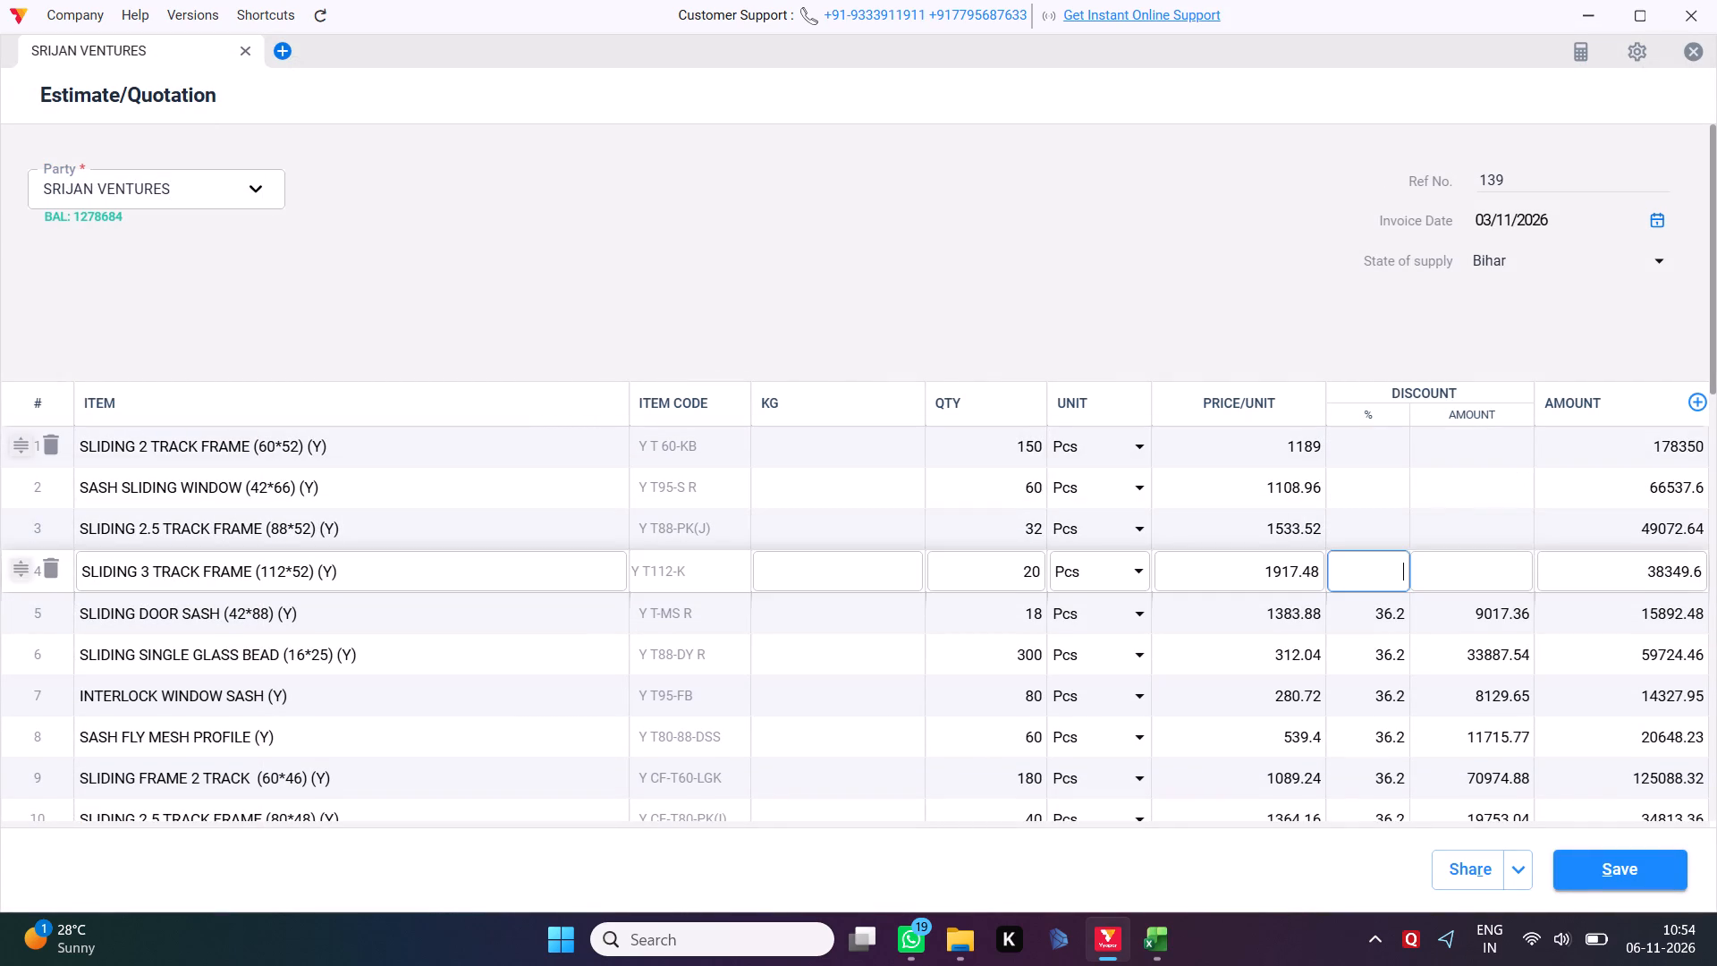
key(BackSpace)
key(Down)
key(BackSpace)
key(Down)
key(BackSpace)
key(Up)
key(Up)
key(BackSpace)
key(Down)
key(Down)
key(Down)
key(BackSpace)
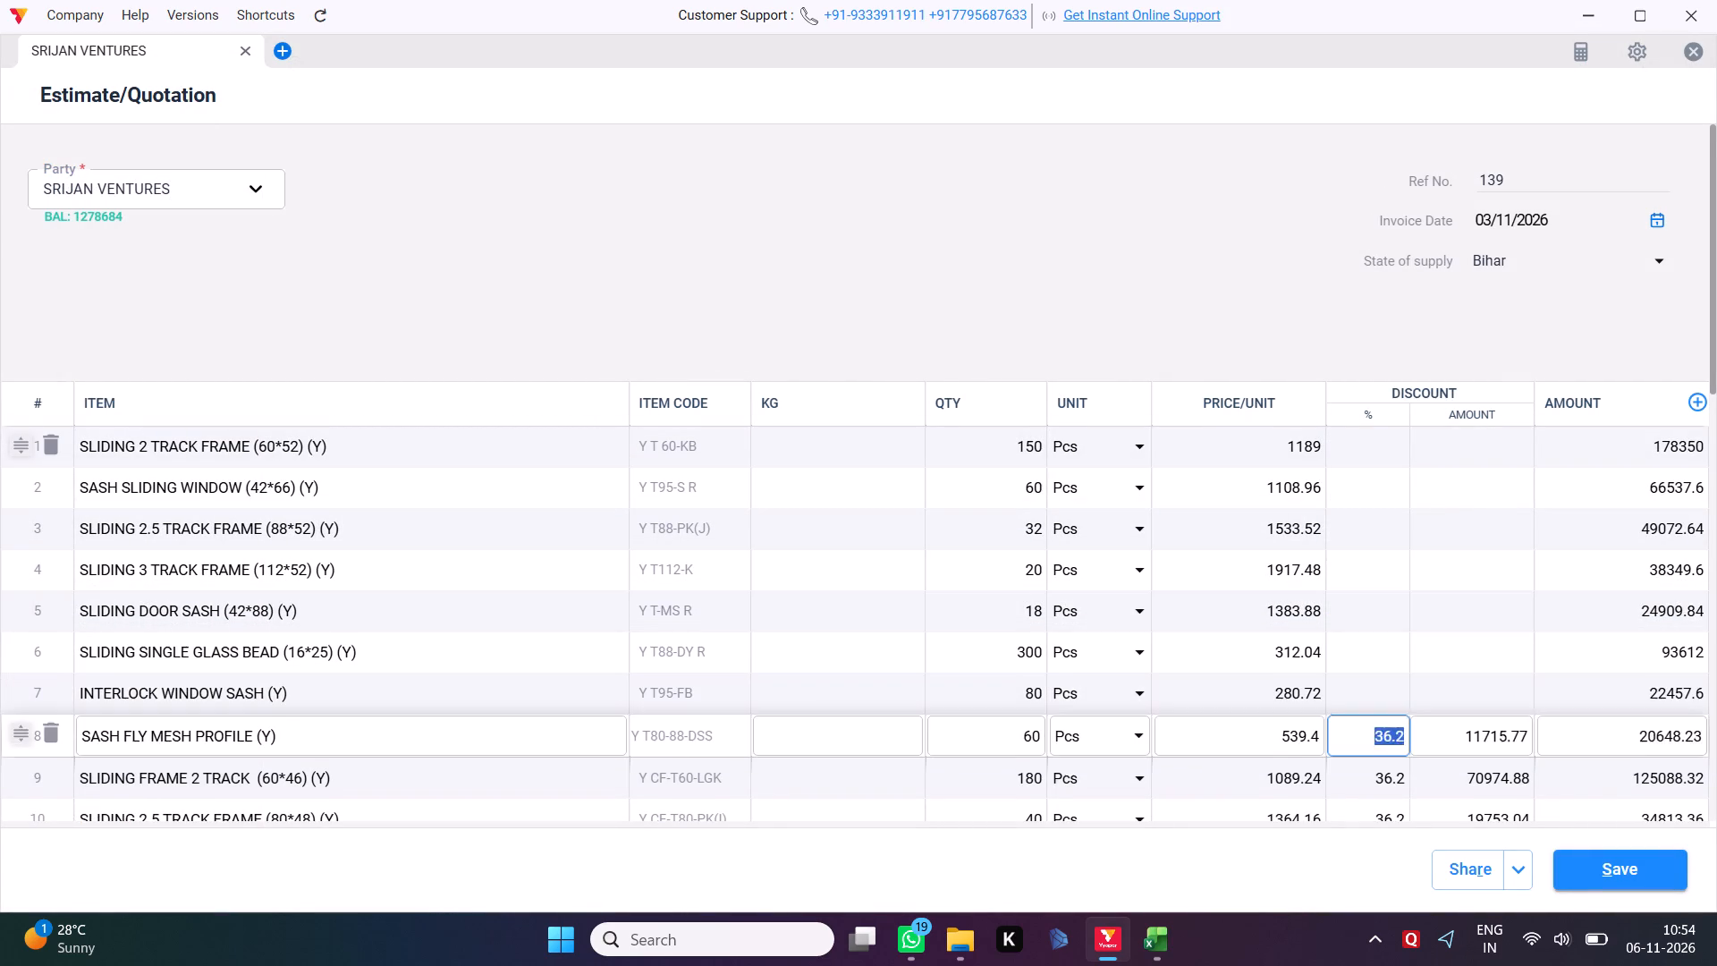
Clear the discount percentages of items 9 to 13, from SLIDING FRAME 2 TRACK (60*46) to SASH SLIDING WINDOW (36*58).
key(Down)
key(BackSpace)
key(Down)
key(BackSpace)
key(Down)
key(BackSpace)
key(Down)
key(BackSpace)
key(Down)
key(BackSpace)
key(Up)
key(Up)
key(BackSpace)
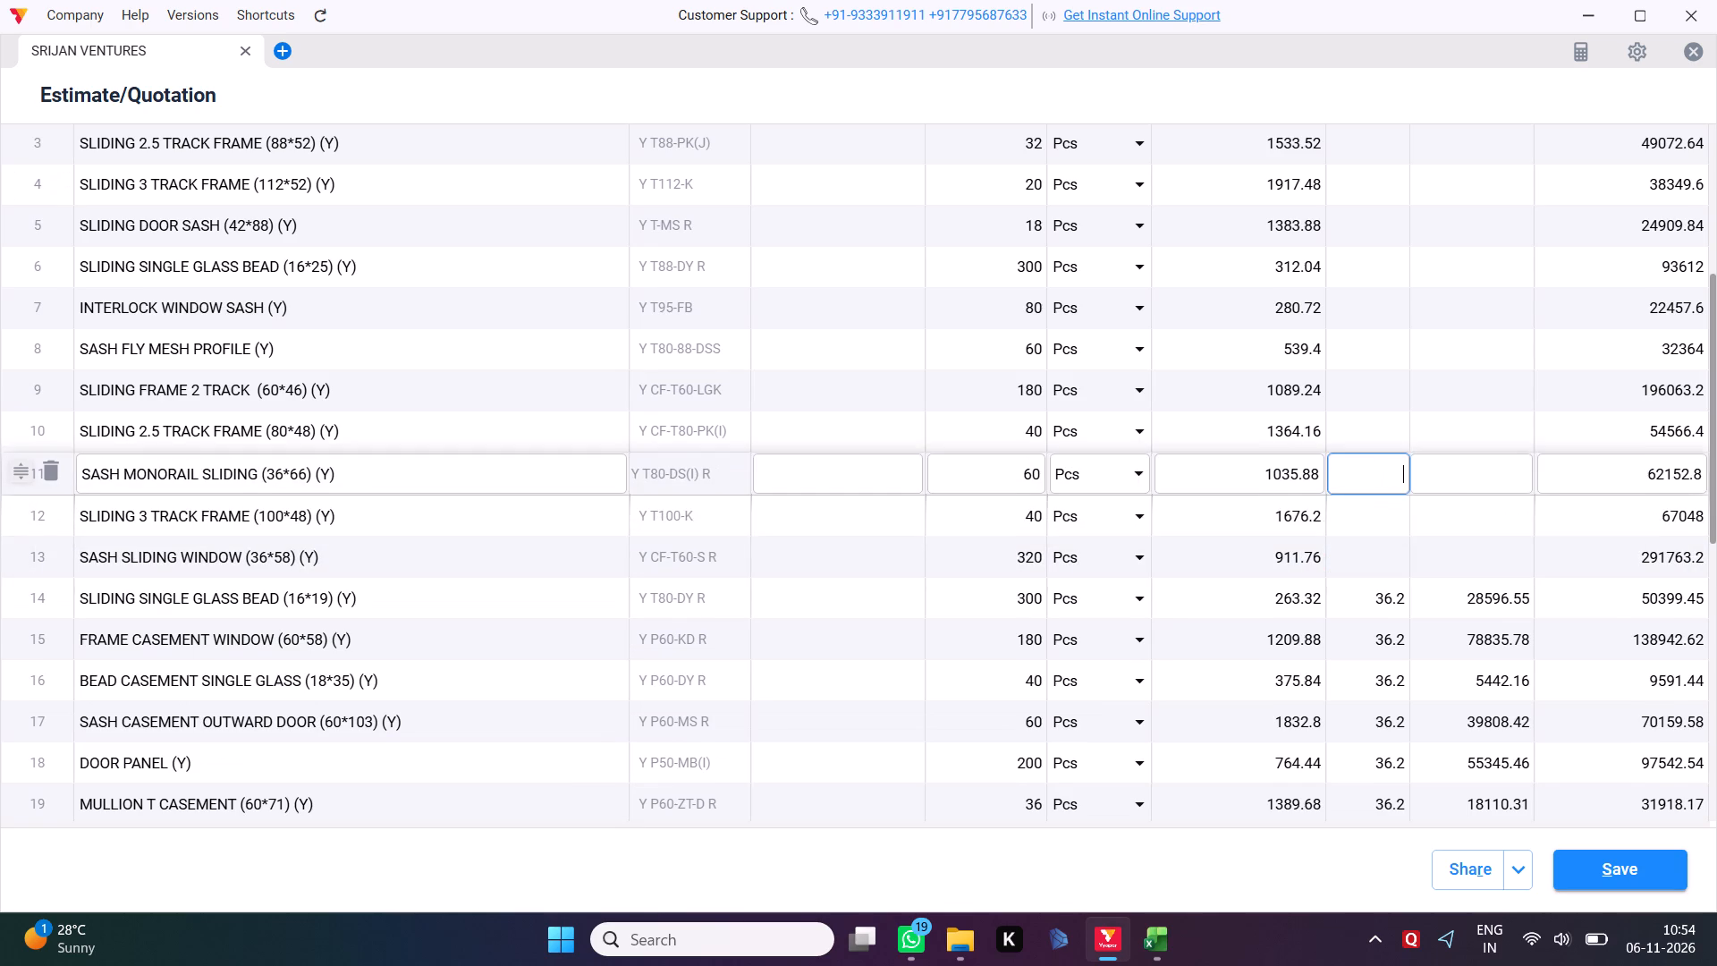
Clear the discount percentages of items 14 to 20, from SLIDING SINGLE GLASS BEAD (16*19) to FRAME CASEMENT NARROW (60*44.5).
key(Down)
key(Down)
key(Down)
key(BackSpace)
key(Down)
key(BackSpace)
key(Down)
key(BackSpace)
key(Down)
key(BackSpace)
key(Down)
key(BackSpace)
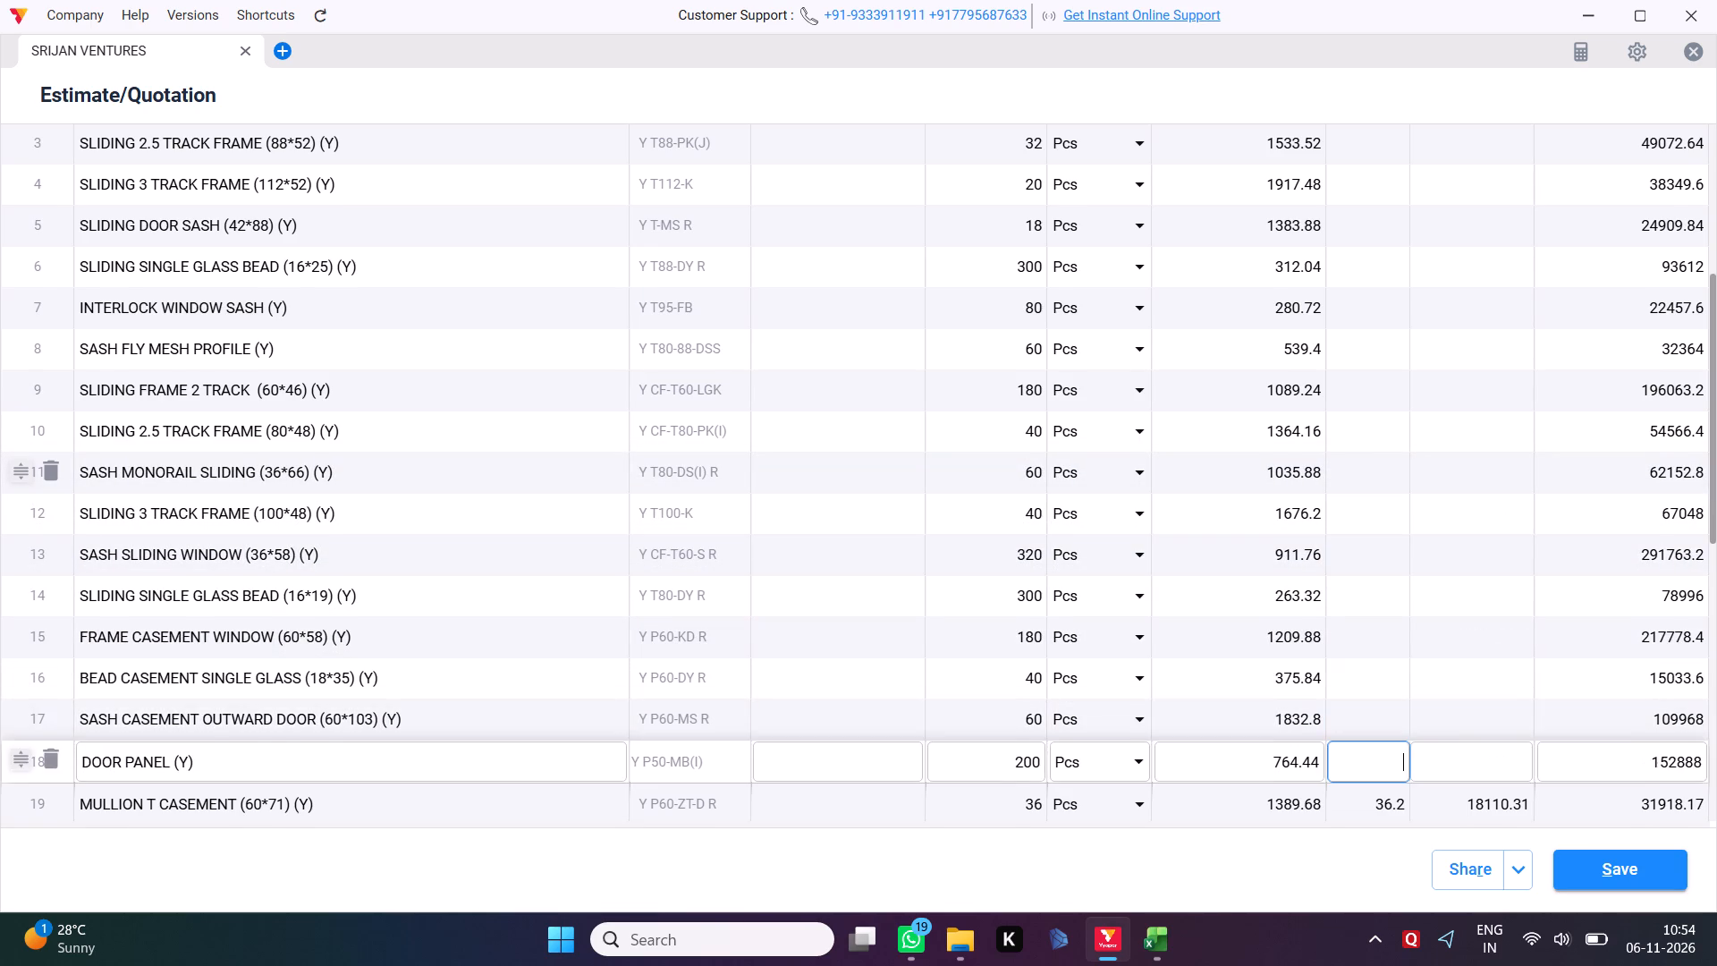
key(Down)
key(BackSpace)
key(Down)
key(BackSpace)
key(Up)
key(BackSpace)
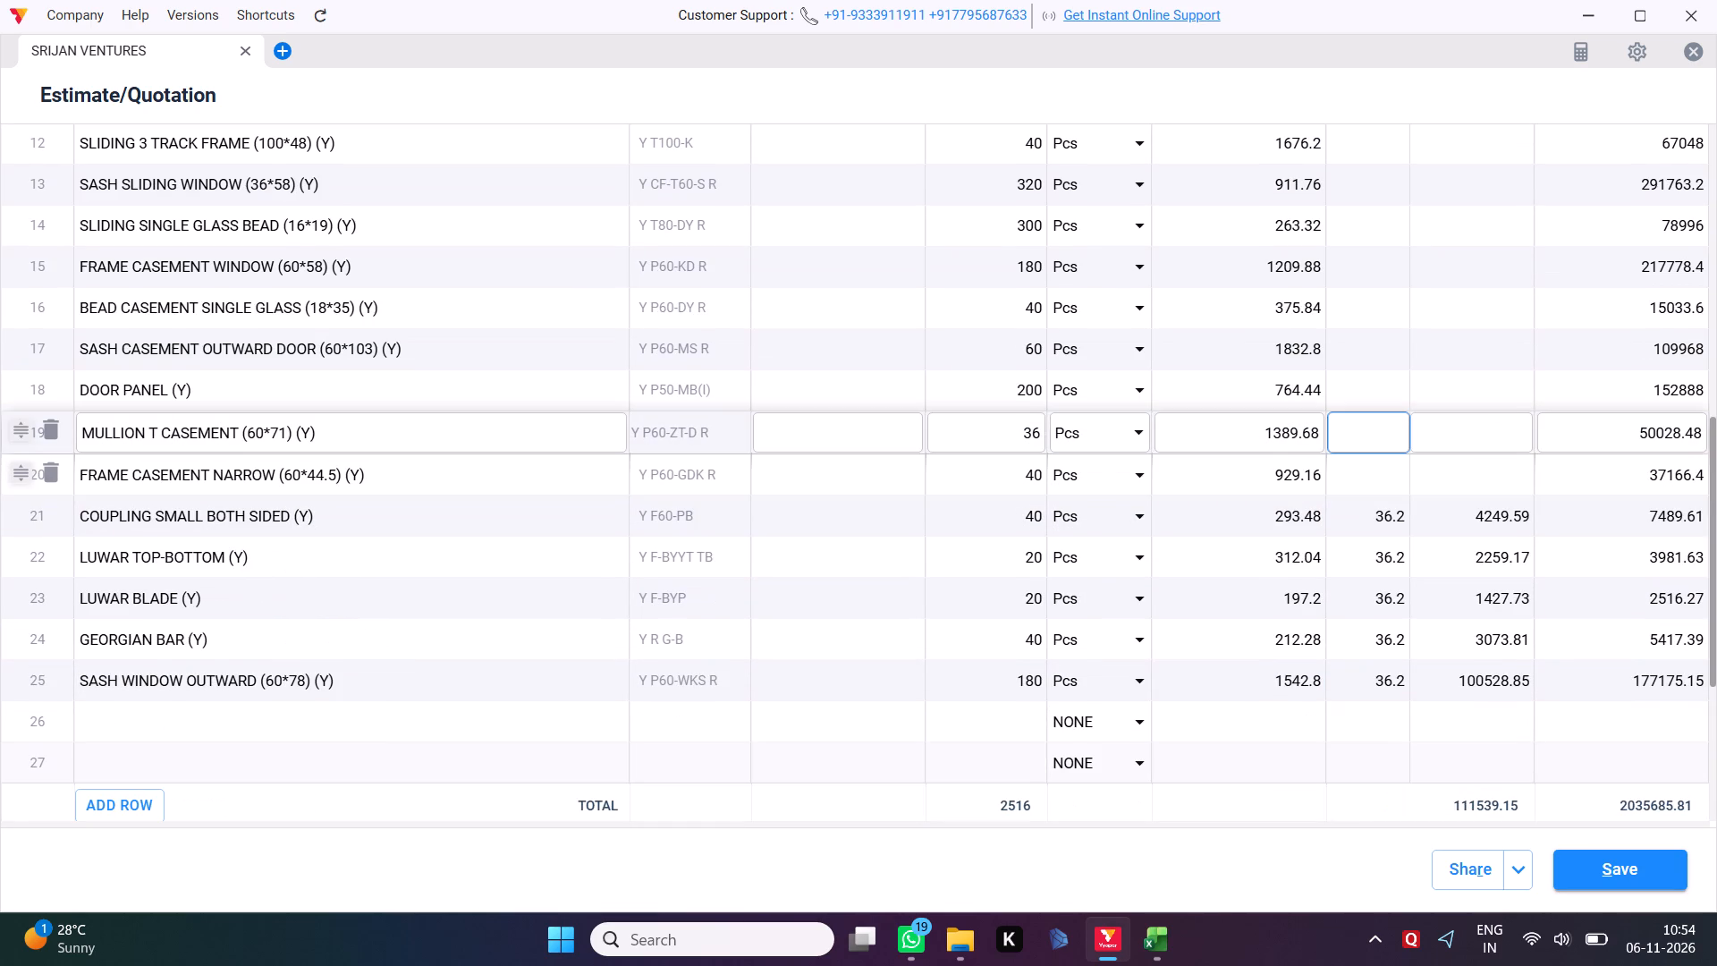
Clear the discount percentages of items 21 to 25, from COUPLING SMALL BOTH SIDED to SASH WINDOW OUTWARD (60*78), and check the item list and total.
key(Up)
key(Down)
key(Down)
key(Down)
key(BackSpace)
key(Down)
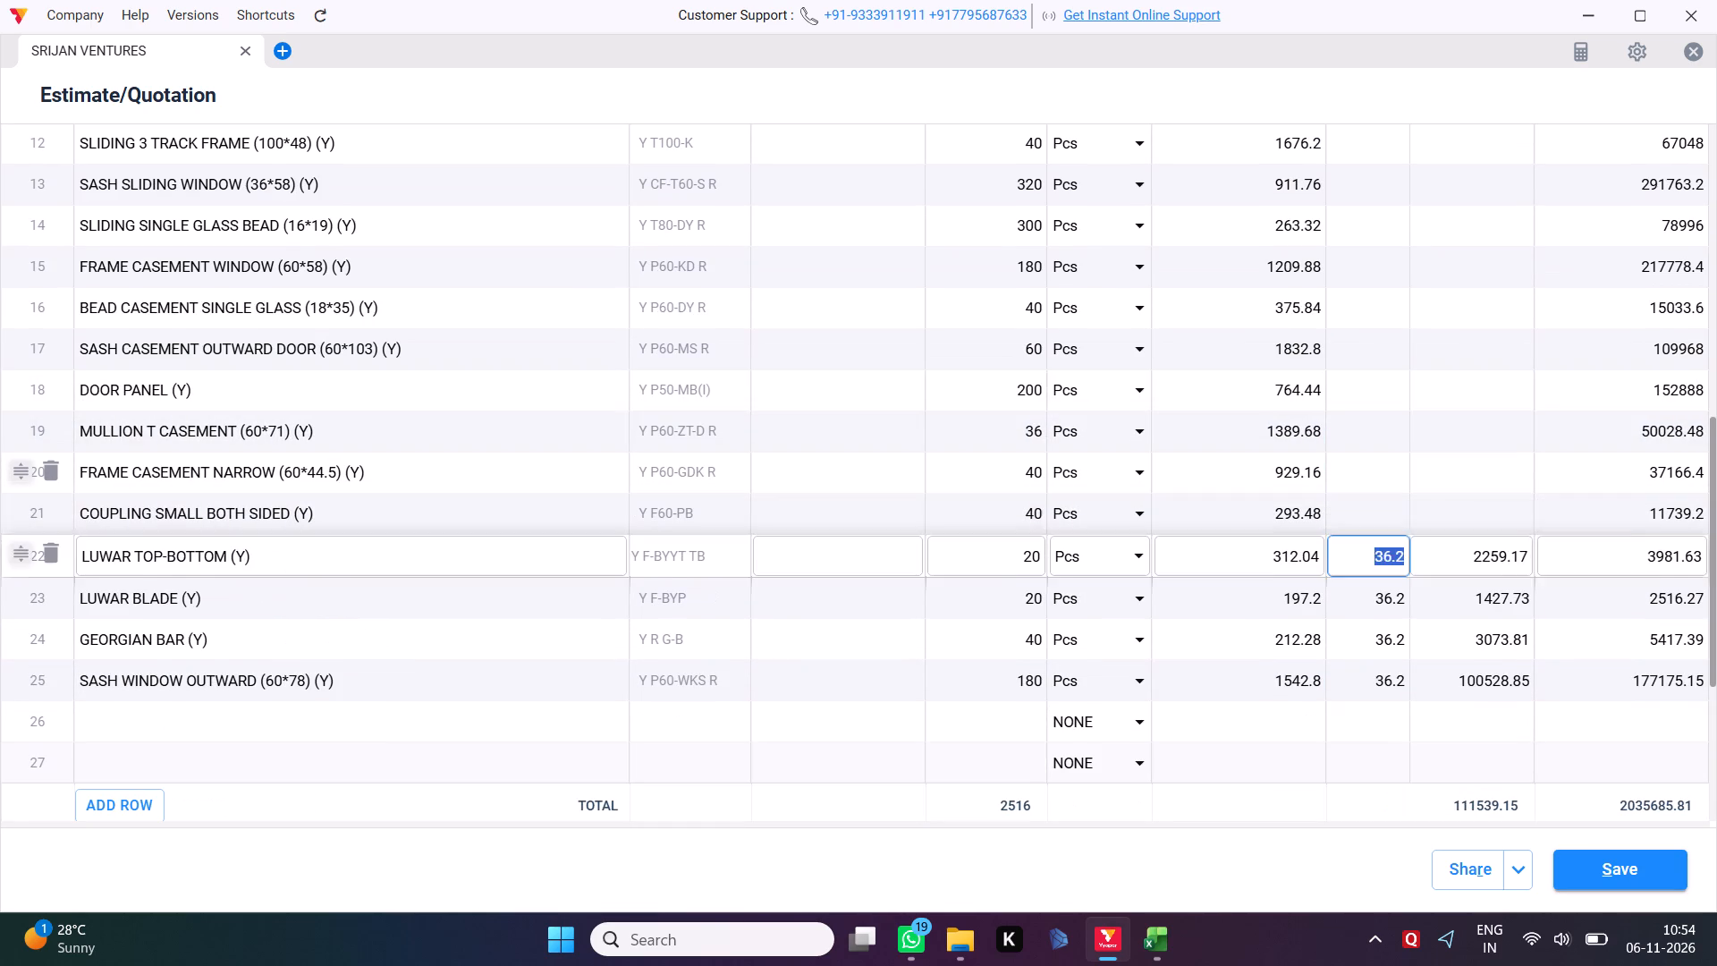
key(BackSpace)
key(Down)
key(BackSpace)
key(Down)
key(BackSpace)
key(Down)
key(BackSpace)
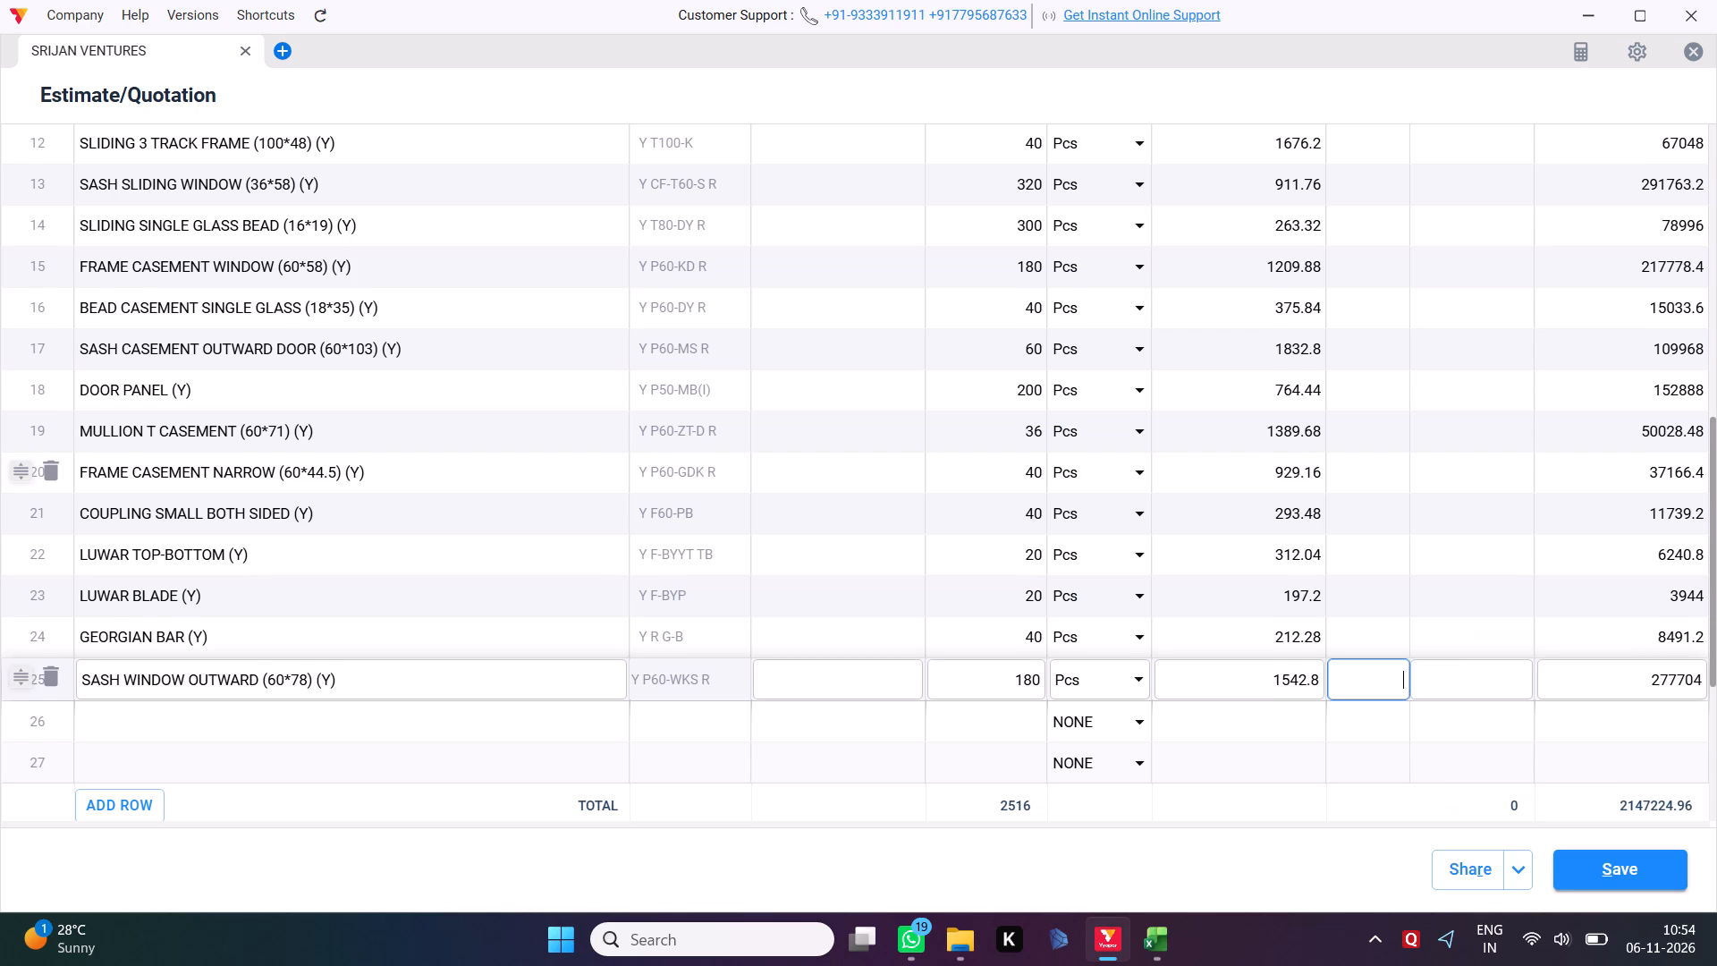
scroll(1376, 393, down, 4)
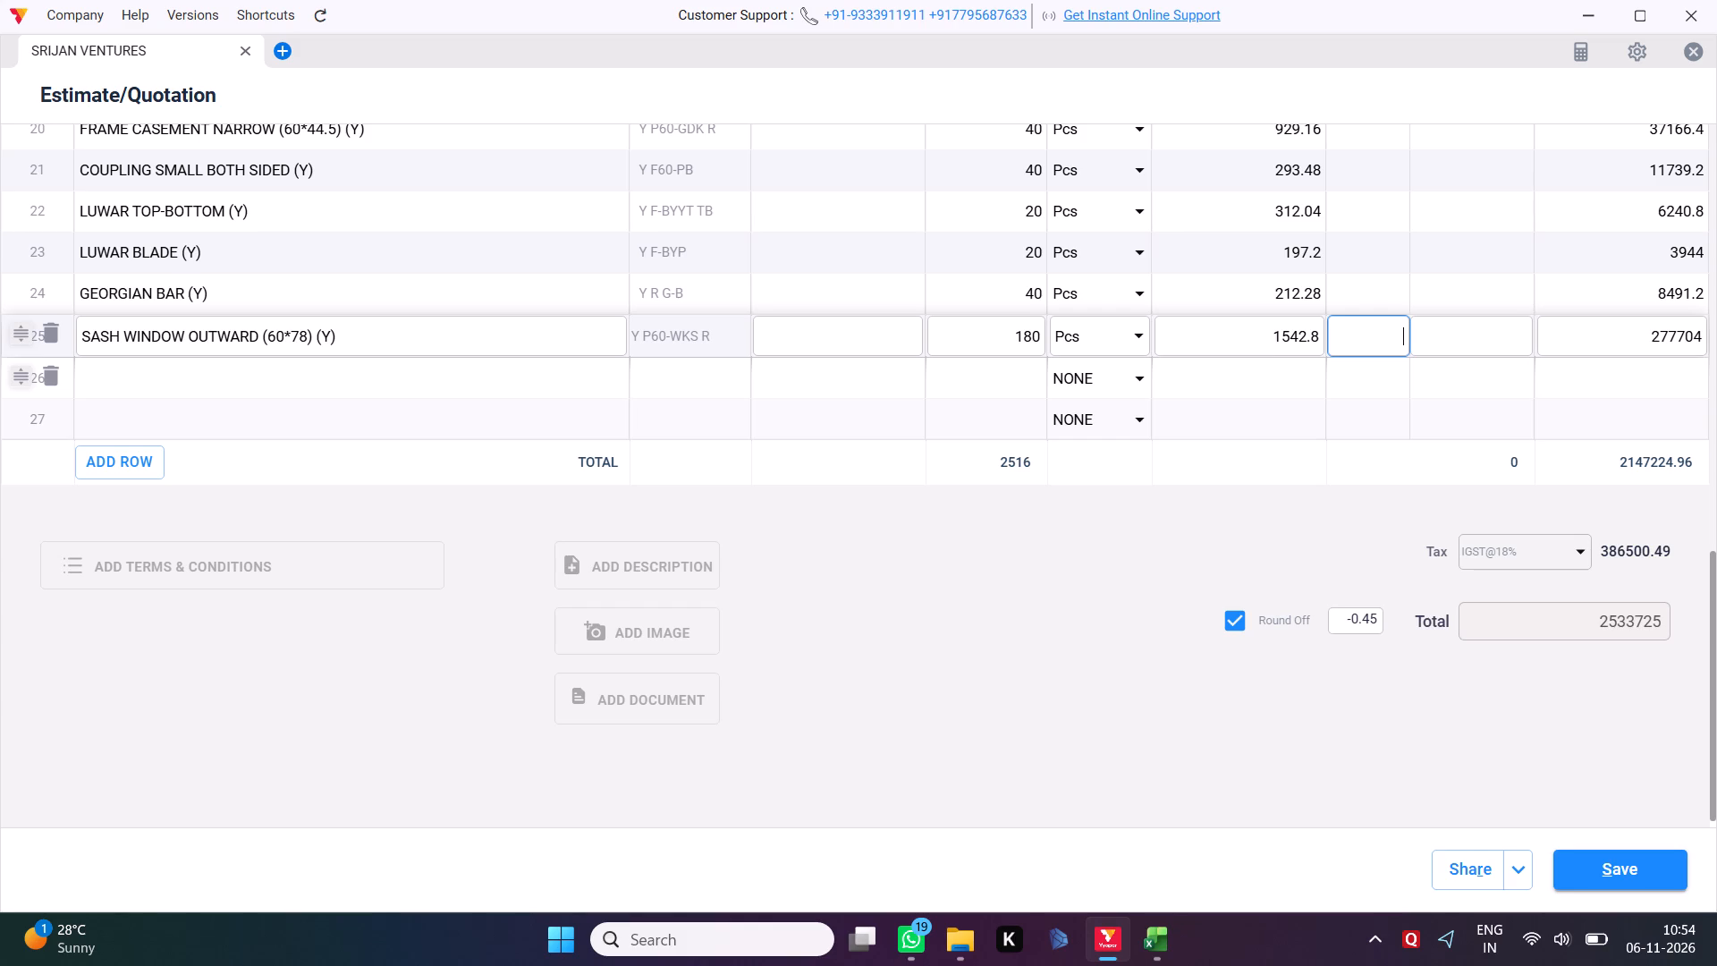
scroll(1376, 393, up, 2)
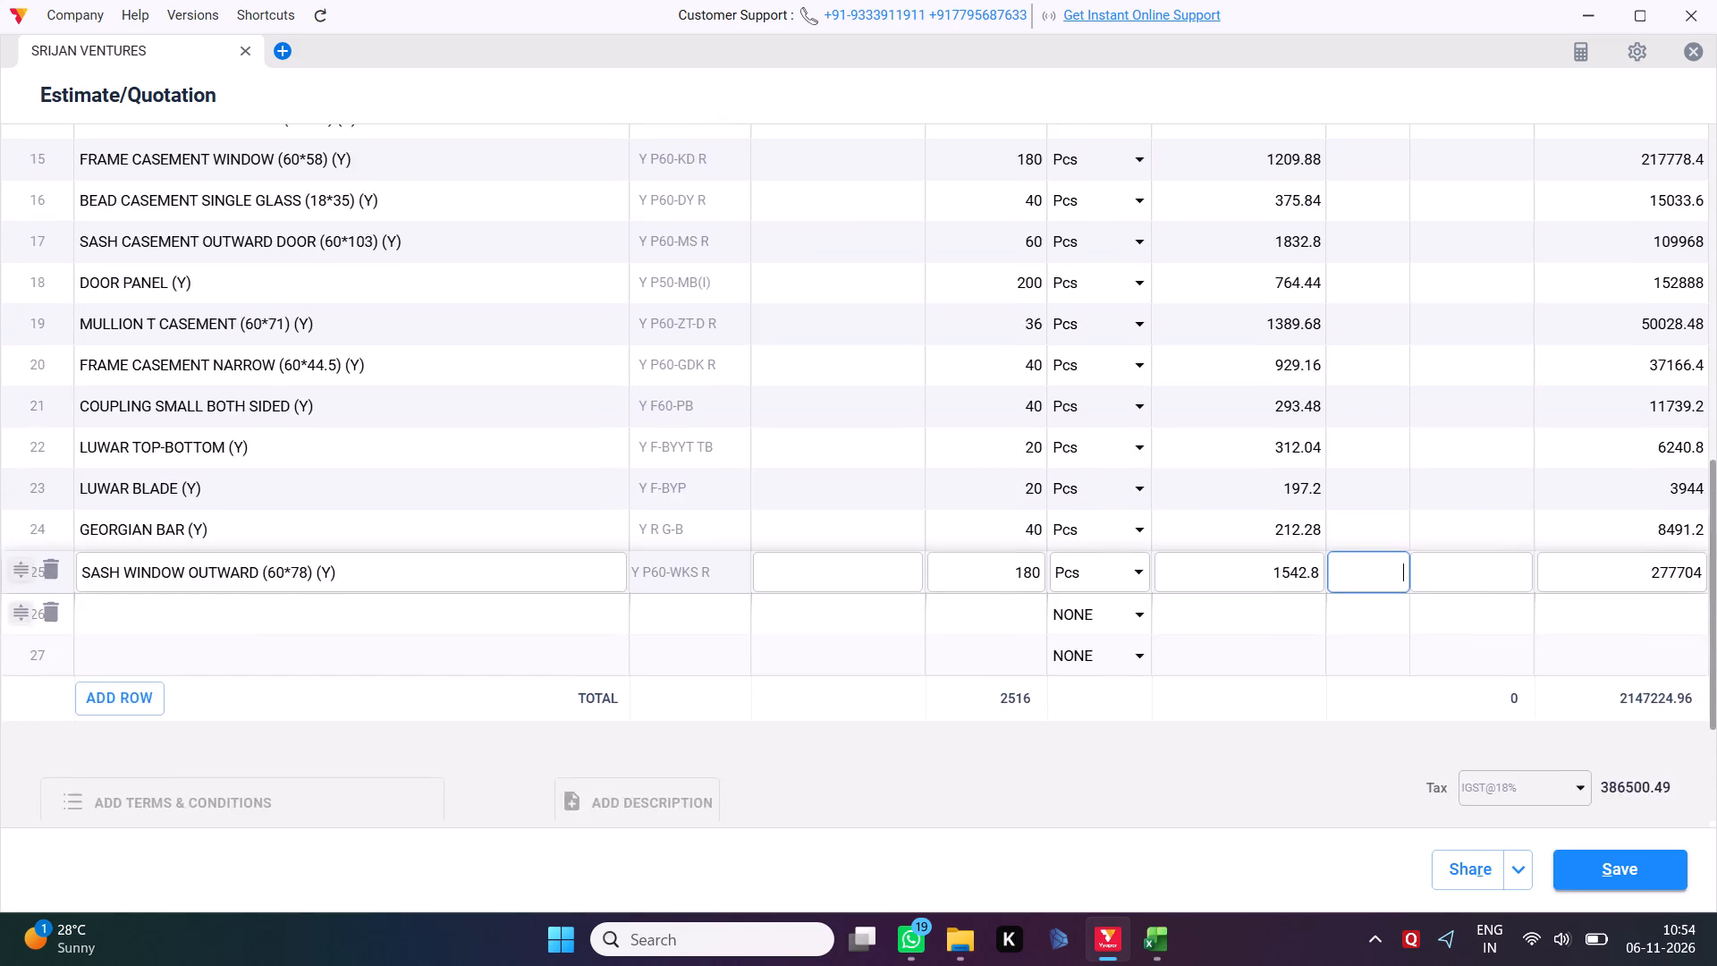
scroll(1376, 393, up, 3)
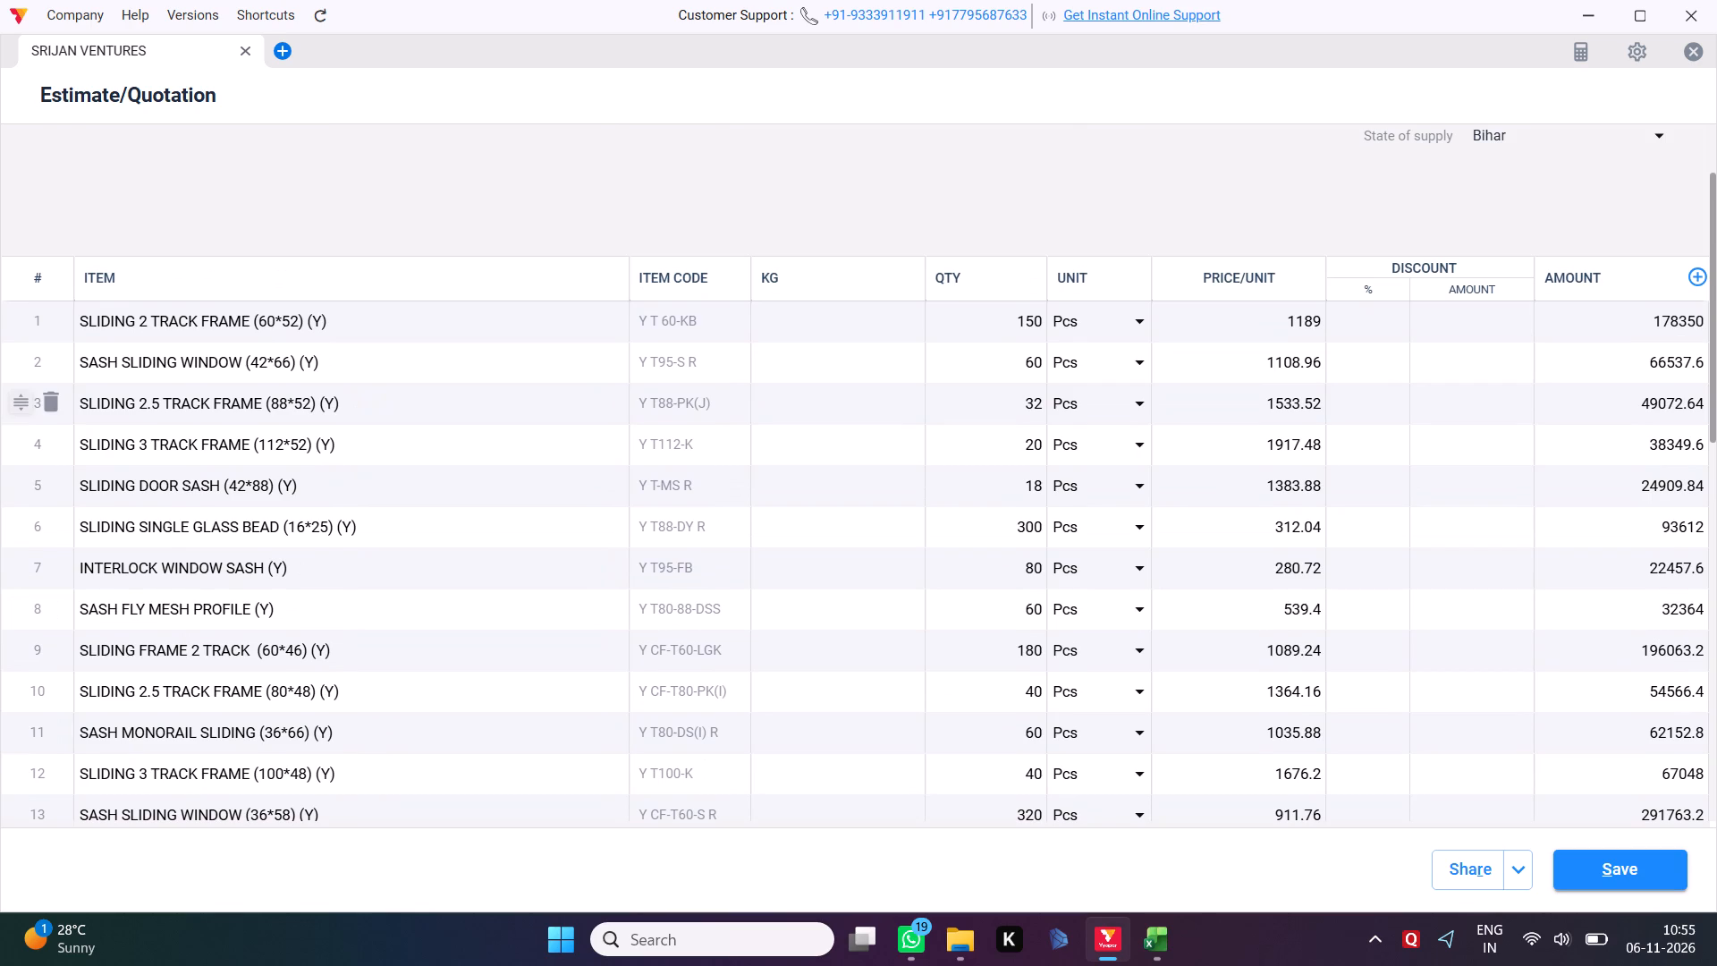
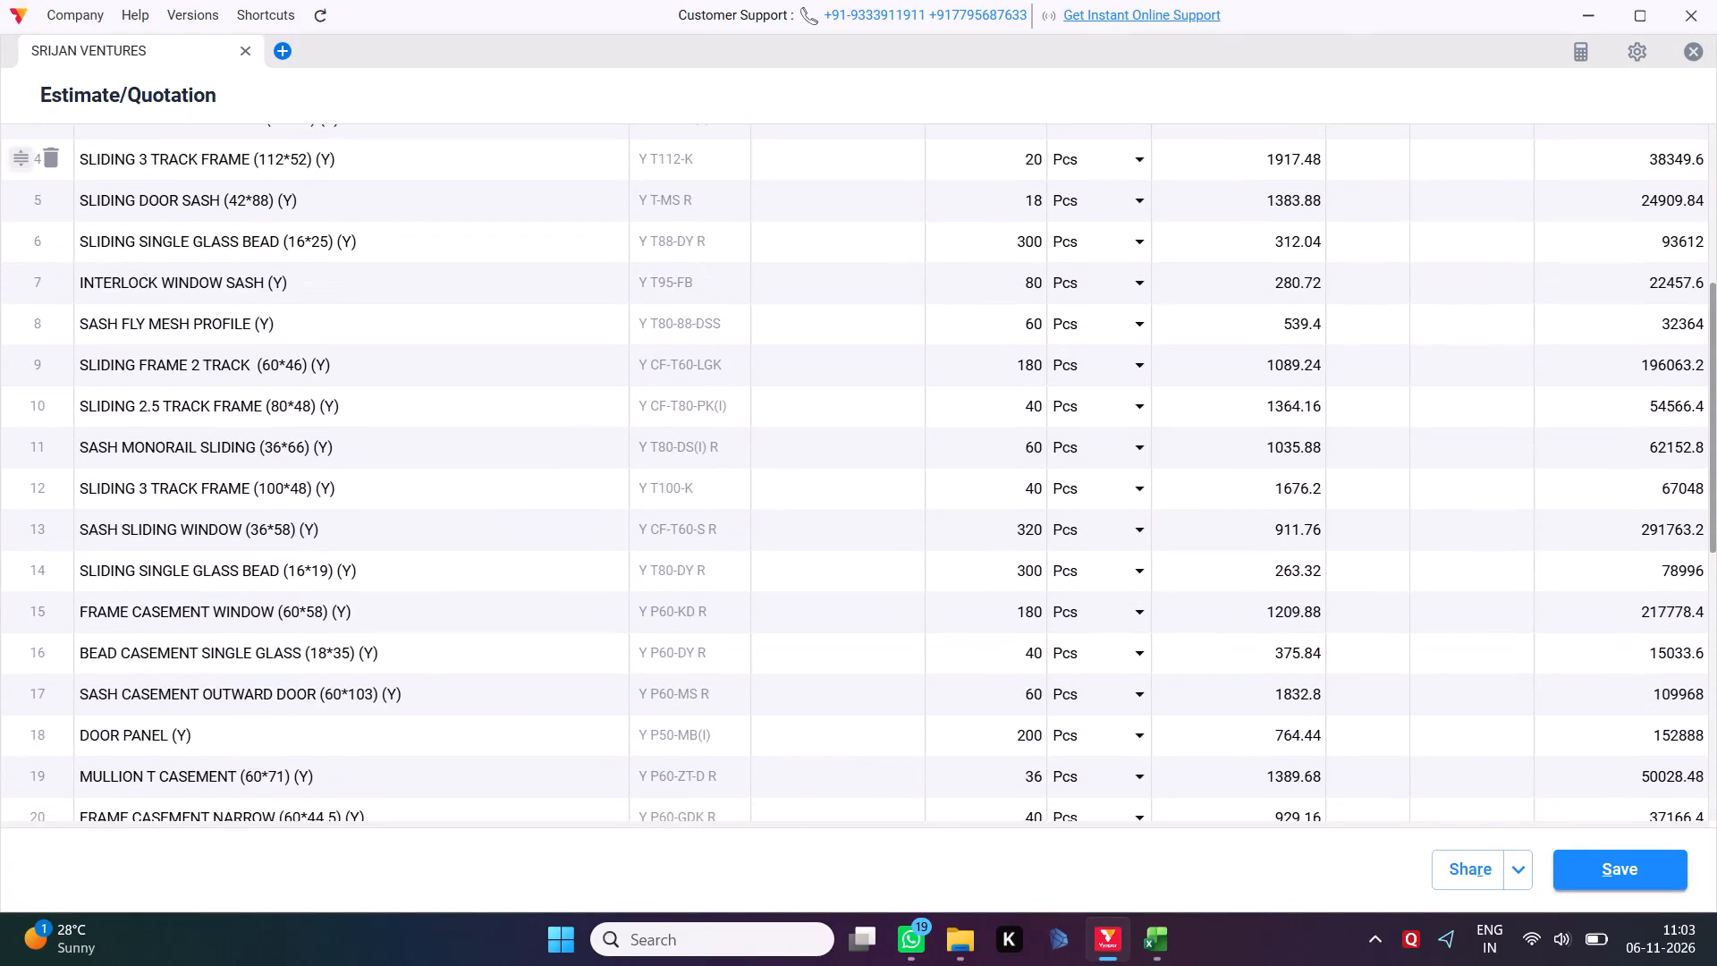
Review the quotation's item rows through SASH WINDOW OUTWARD (60*78) for remaining discounts, and check the tax and total.
scroll(1365, 437, down, 1)
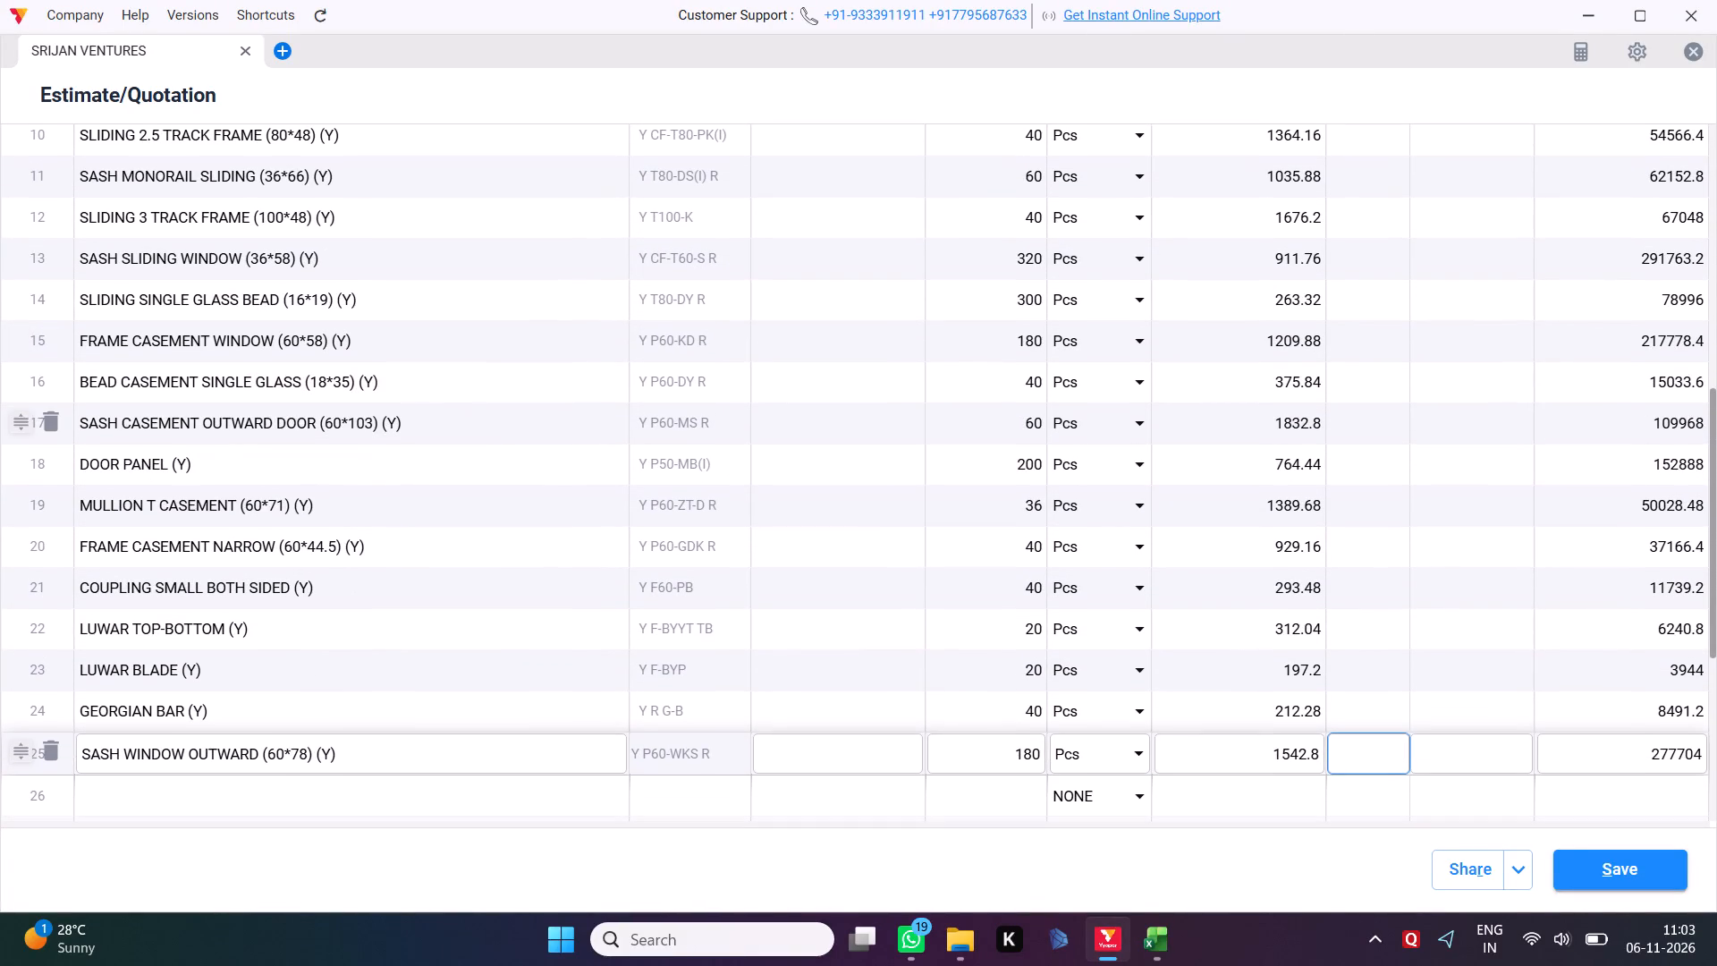
click(1389, 801)
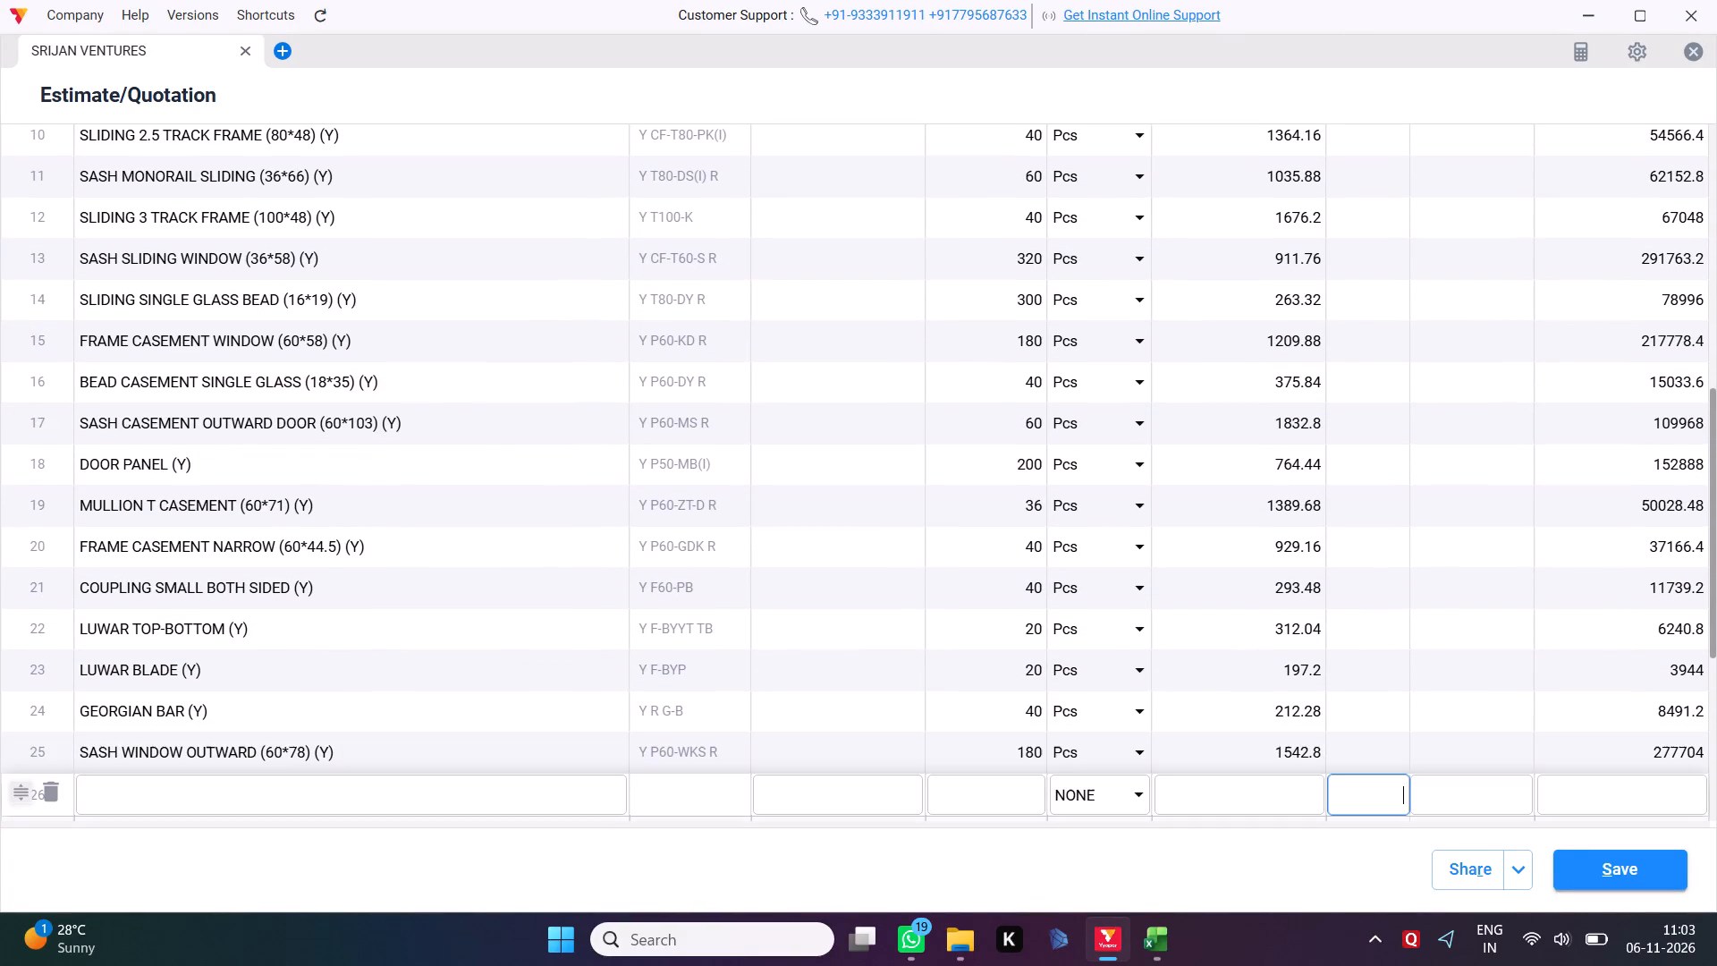
scroll(1389, 801, down, 3)
click(1113, 740)
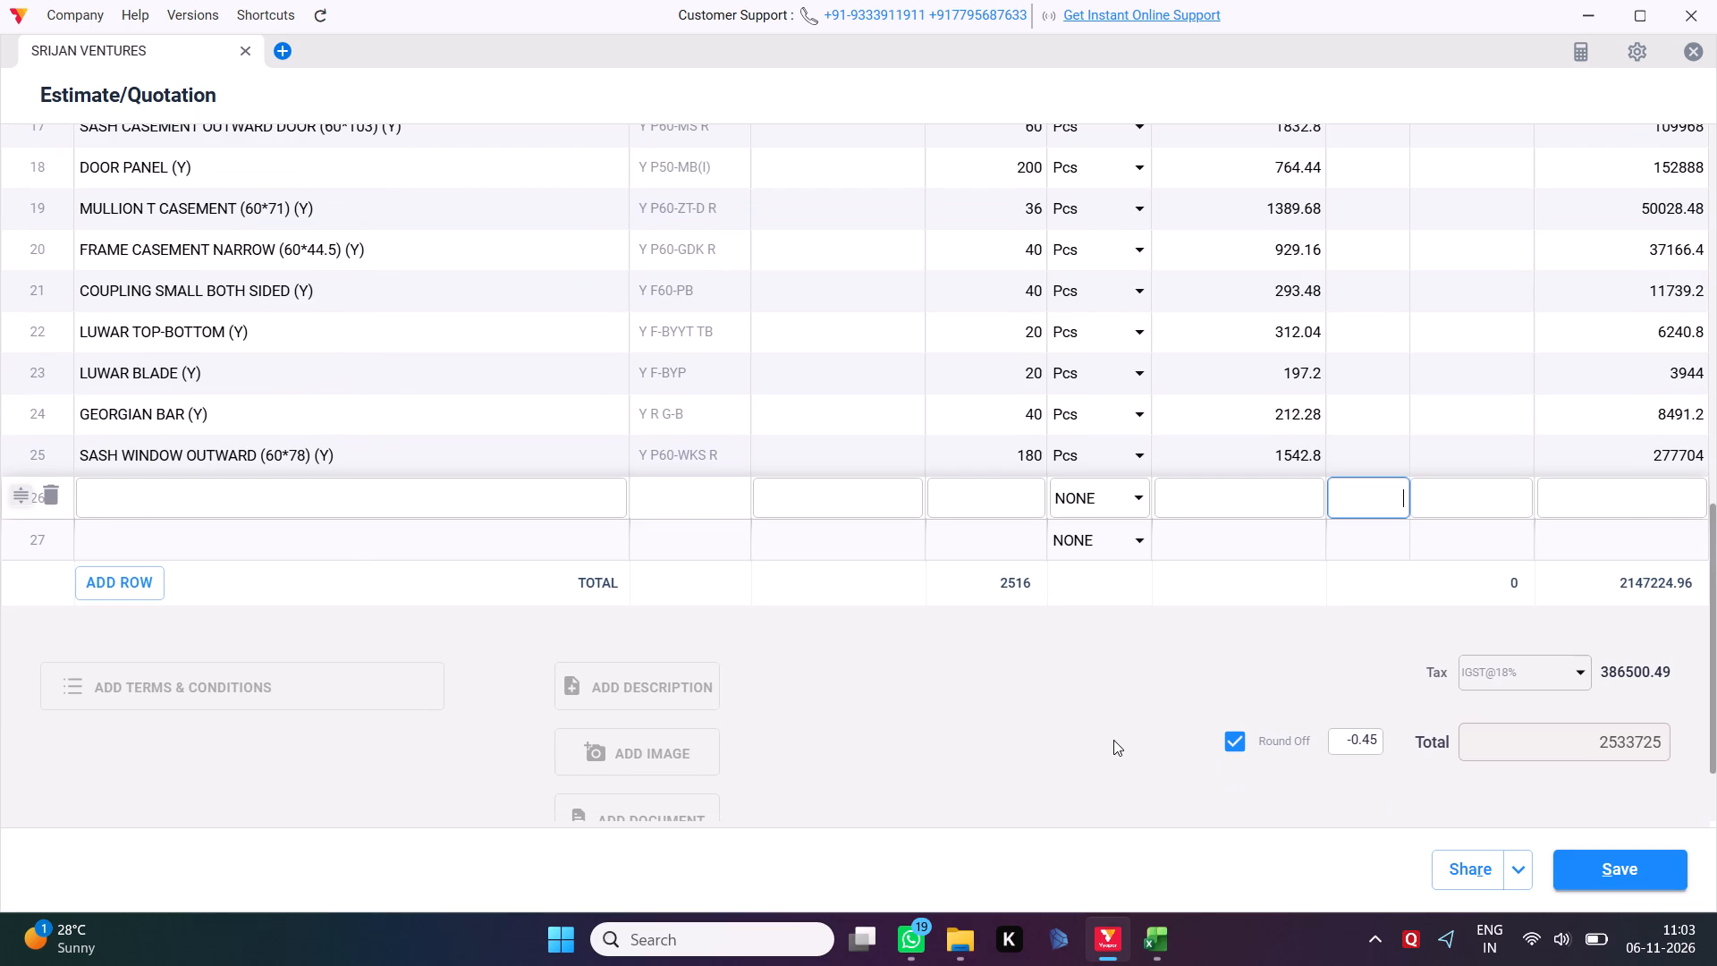
scroll(1113, 740, up, 3)
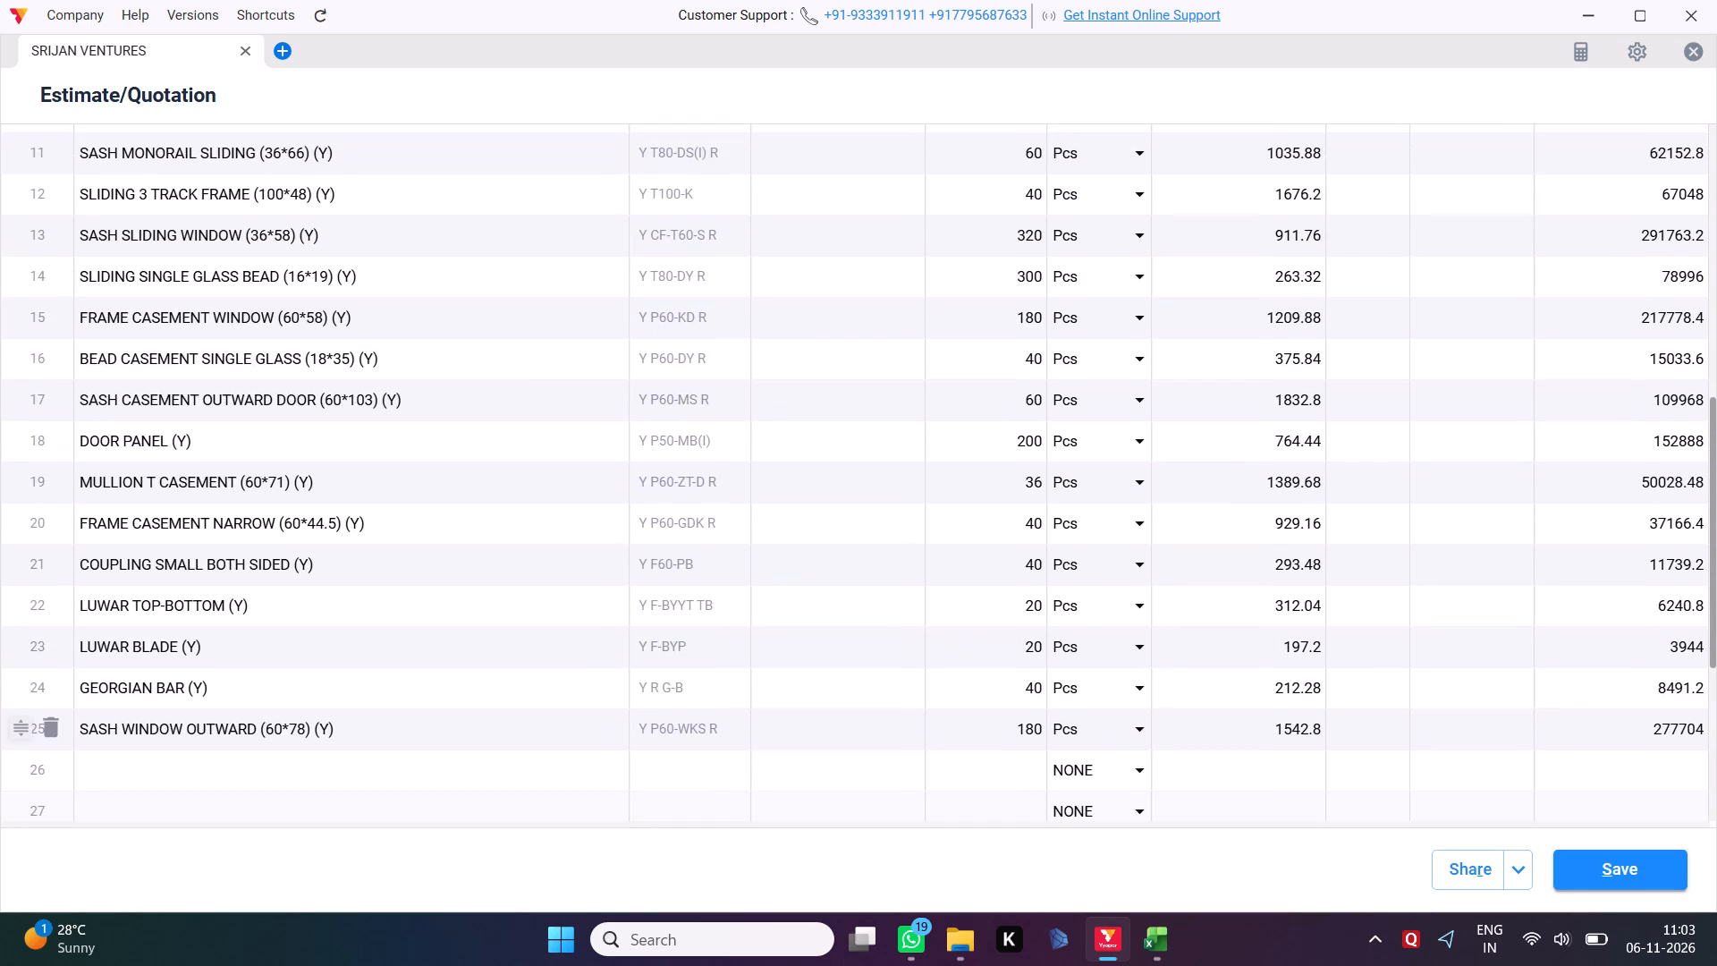
scroll(1113, 740, up, 4)
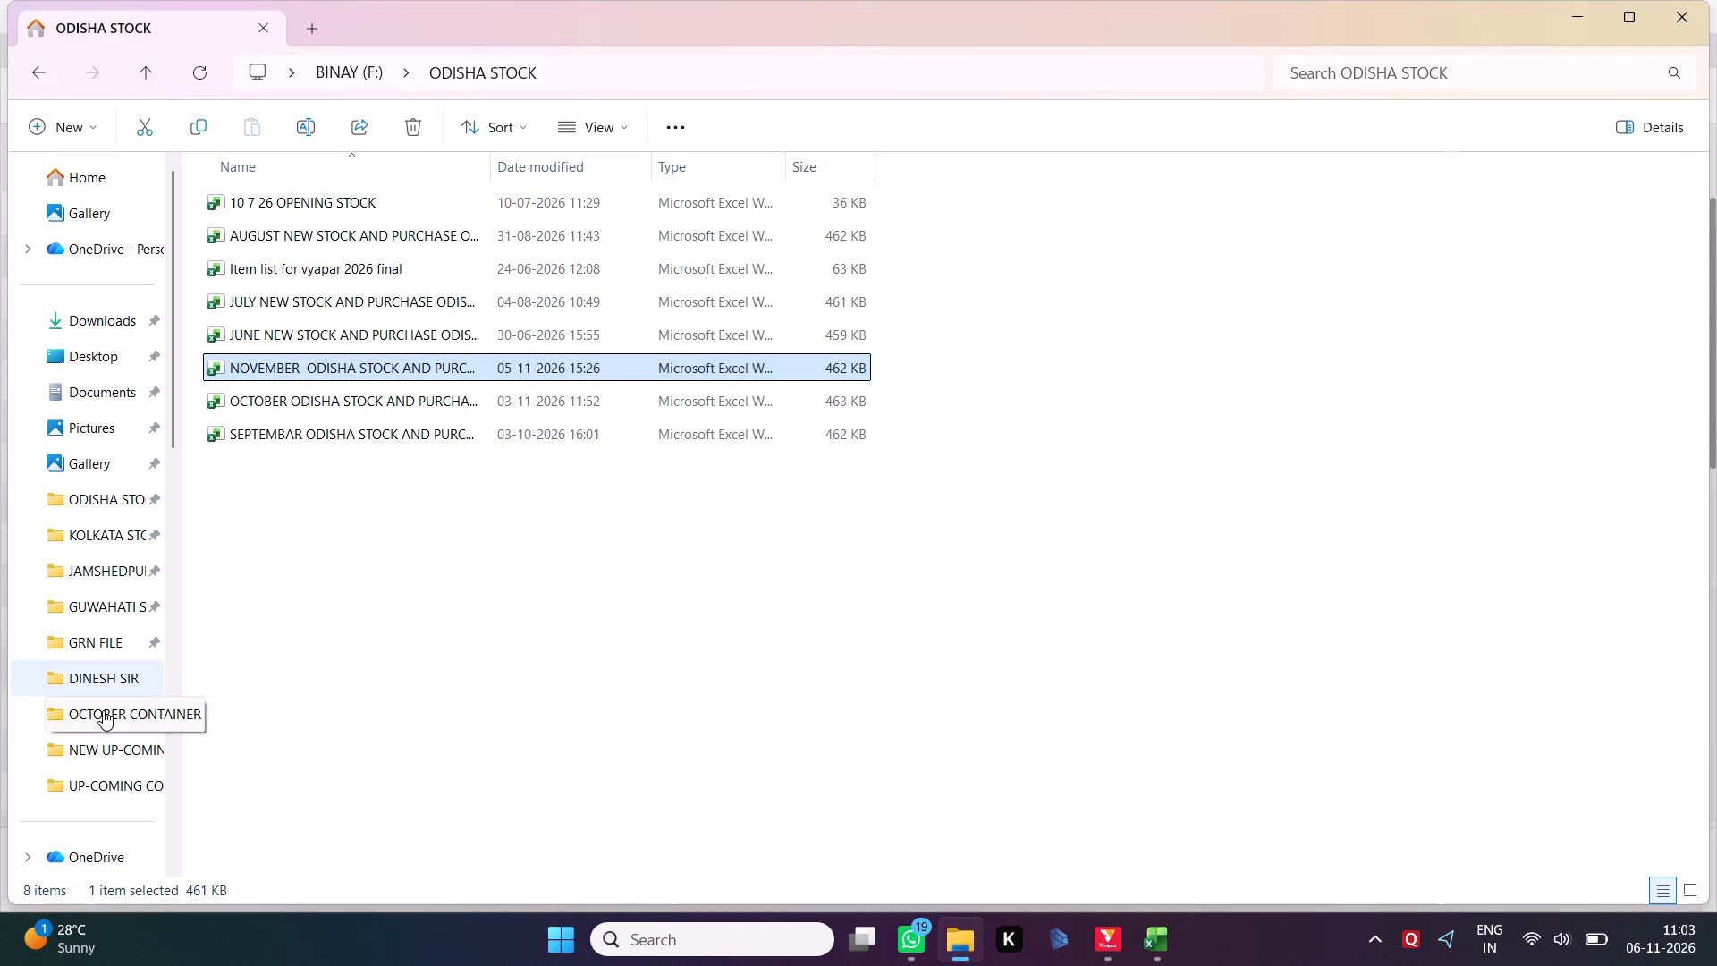
Switch to File Explorer and open the PDF PI YD-26ZC301138 from the OCTOBER CONTAINER folder.
click(103, 710)
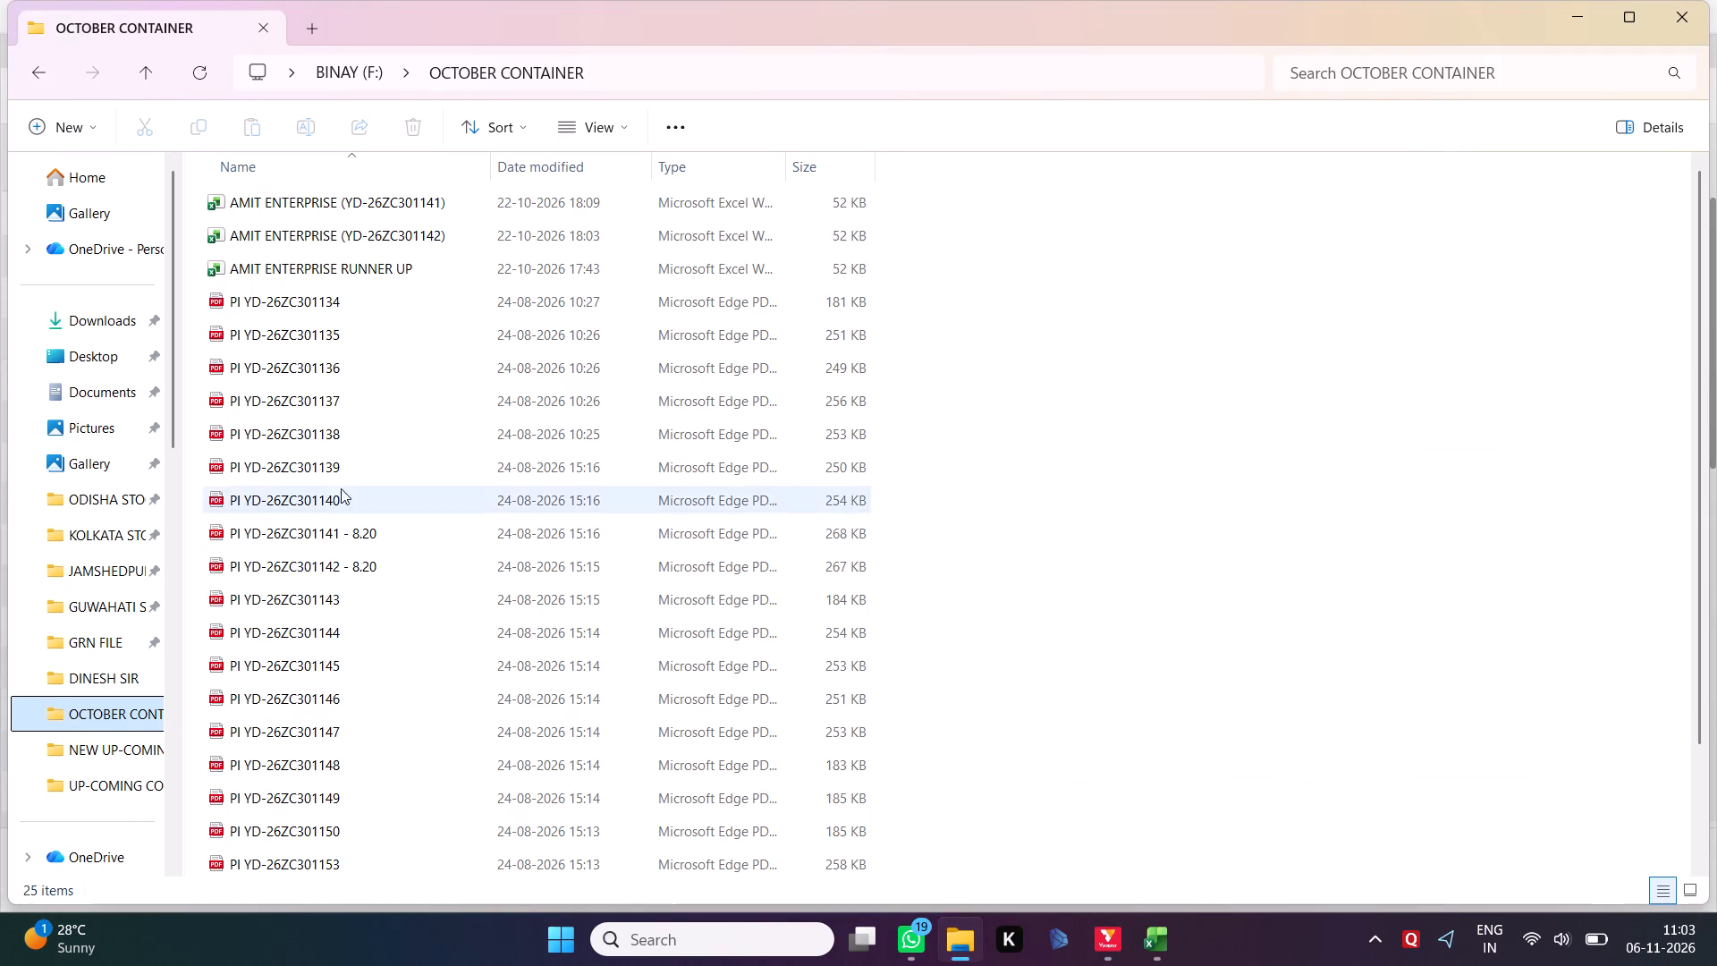
double_click(361, 445)
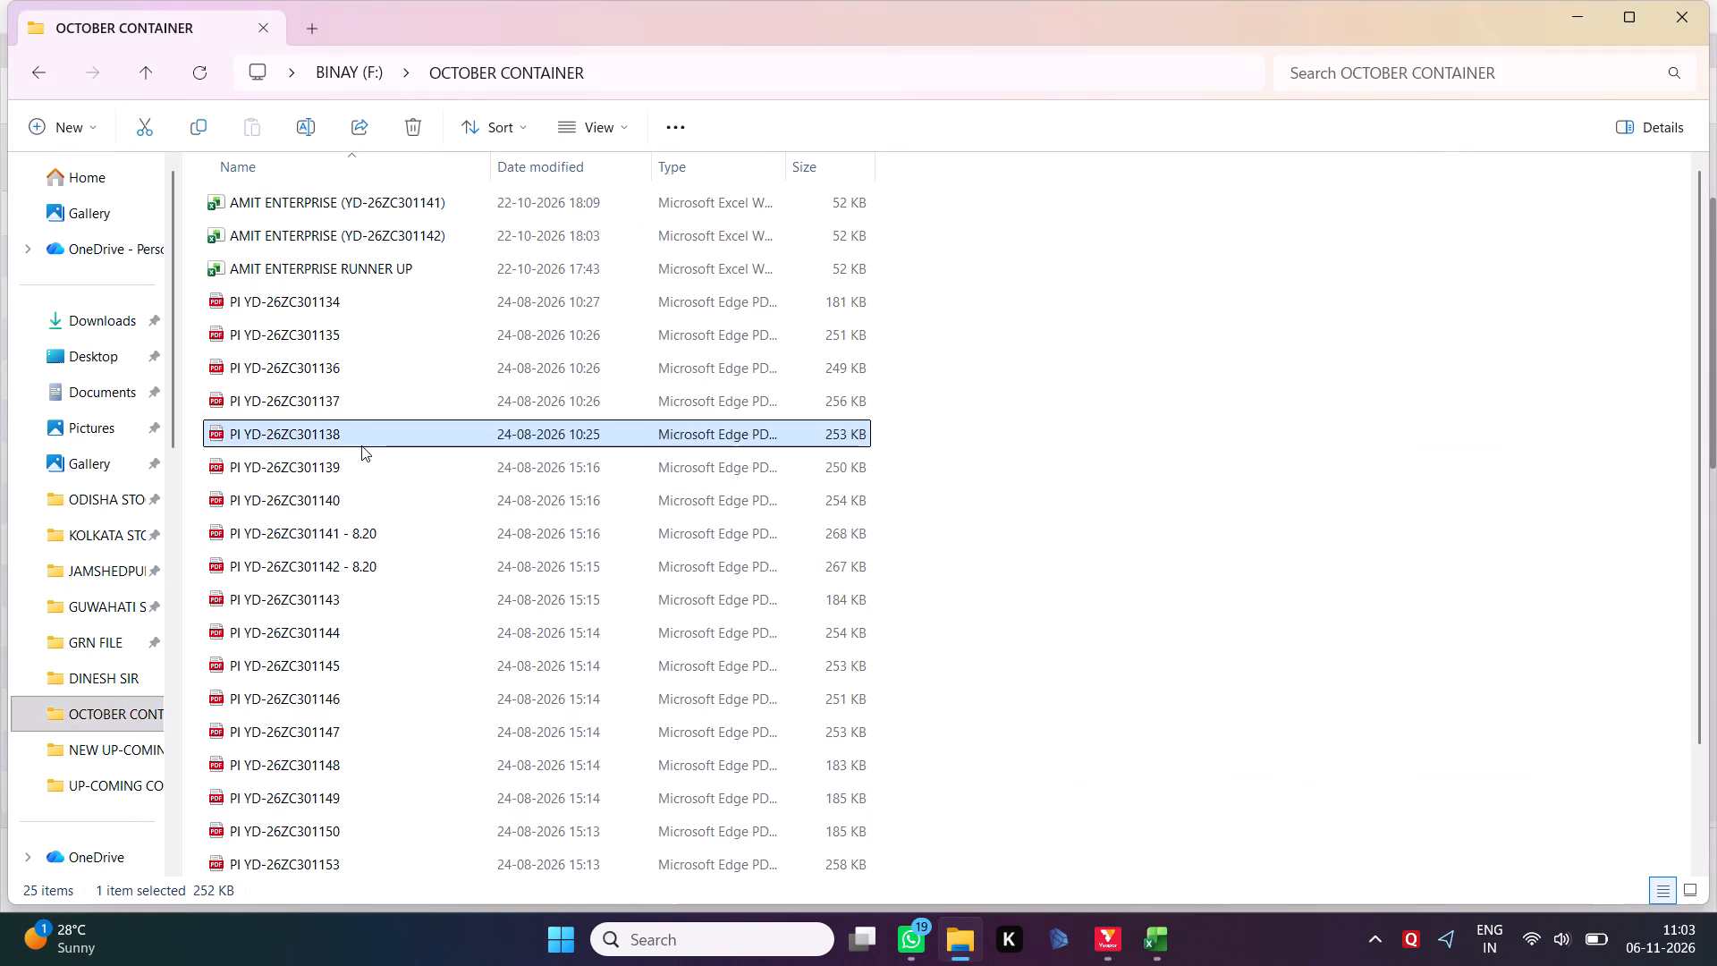
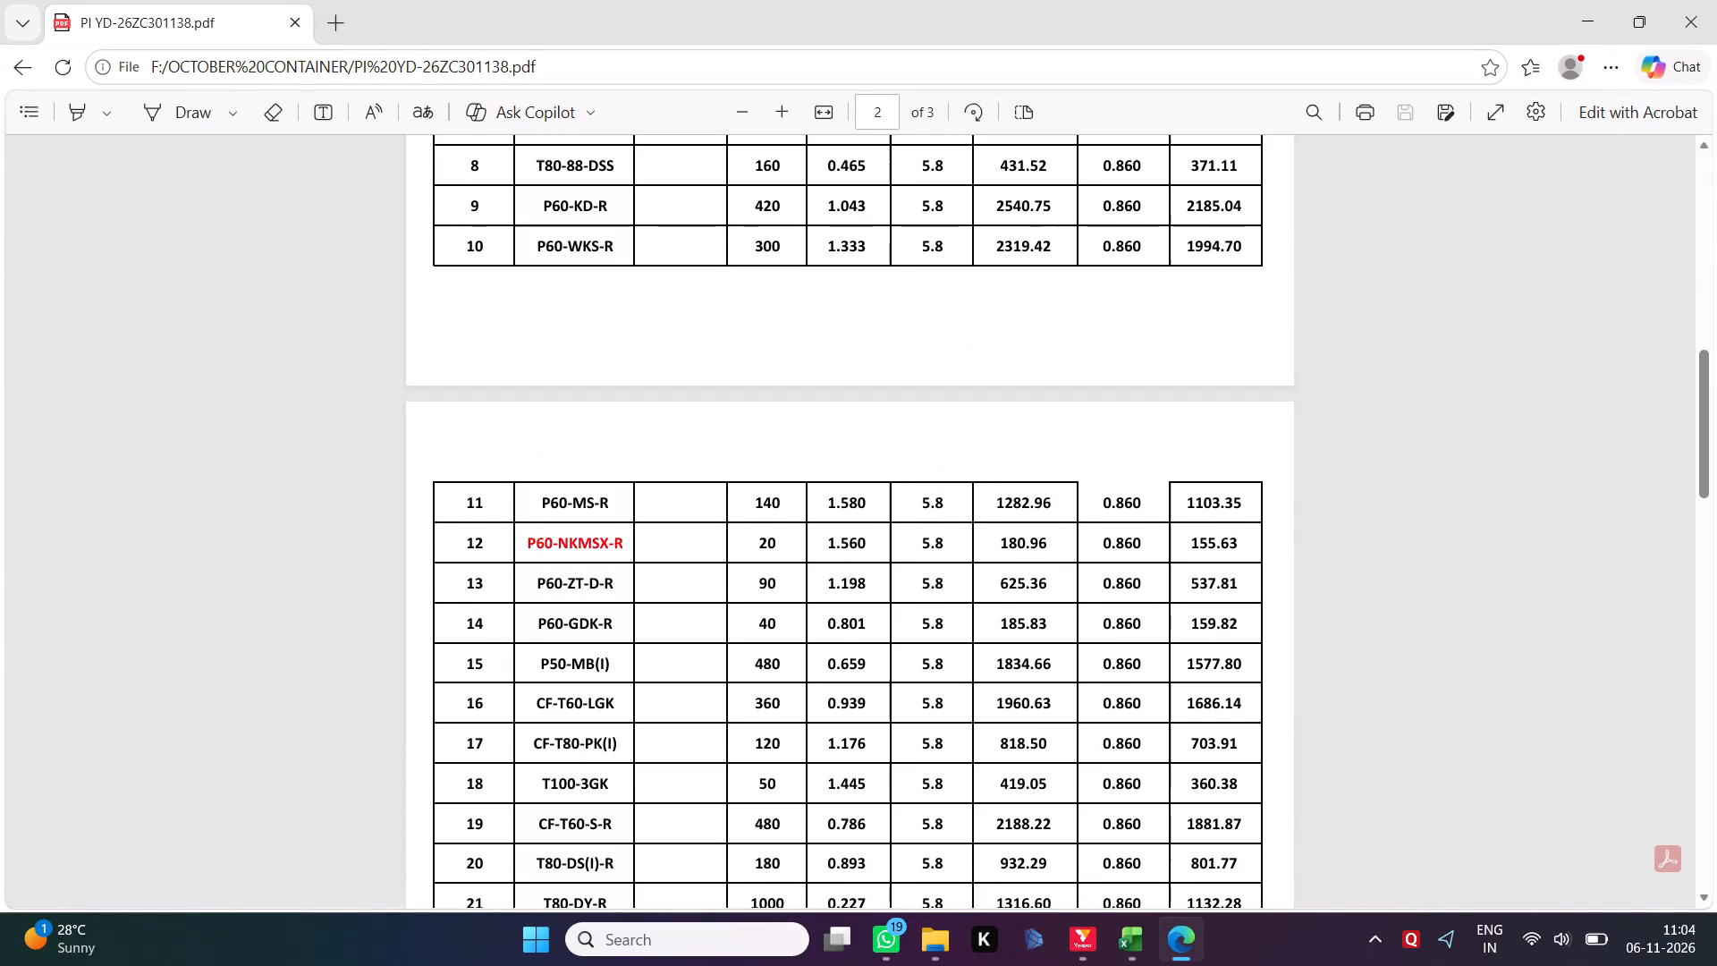
Read through the proforma invoice's profile rows from T88-DY-R to F-ZST*30, including the totals and the delivery and payment terms.
scroll(785, 665, up, 1)
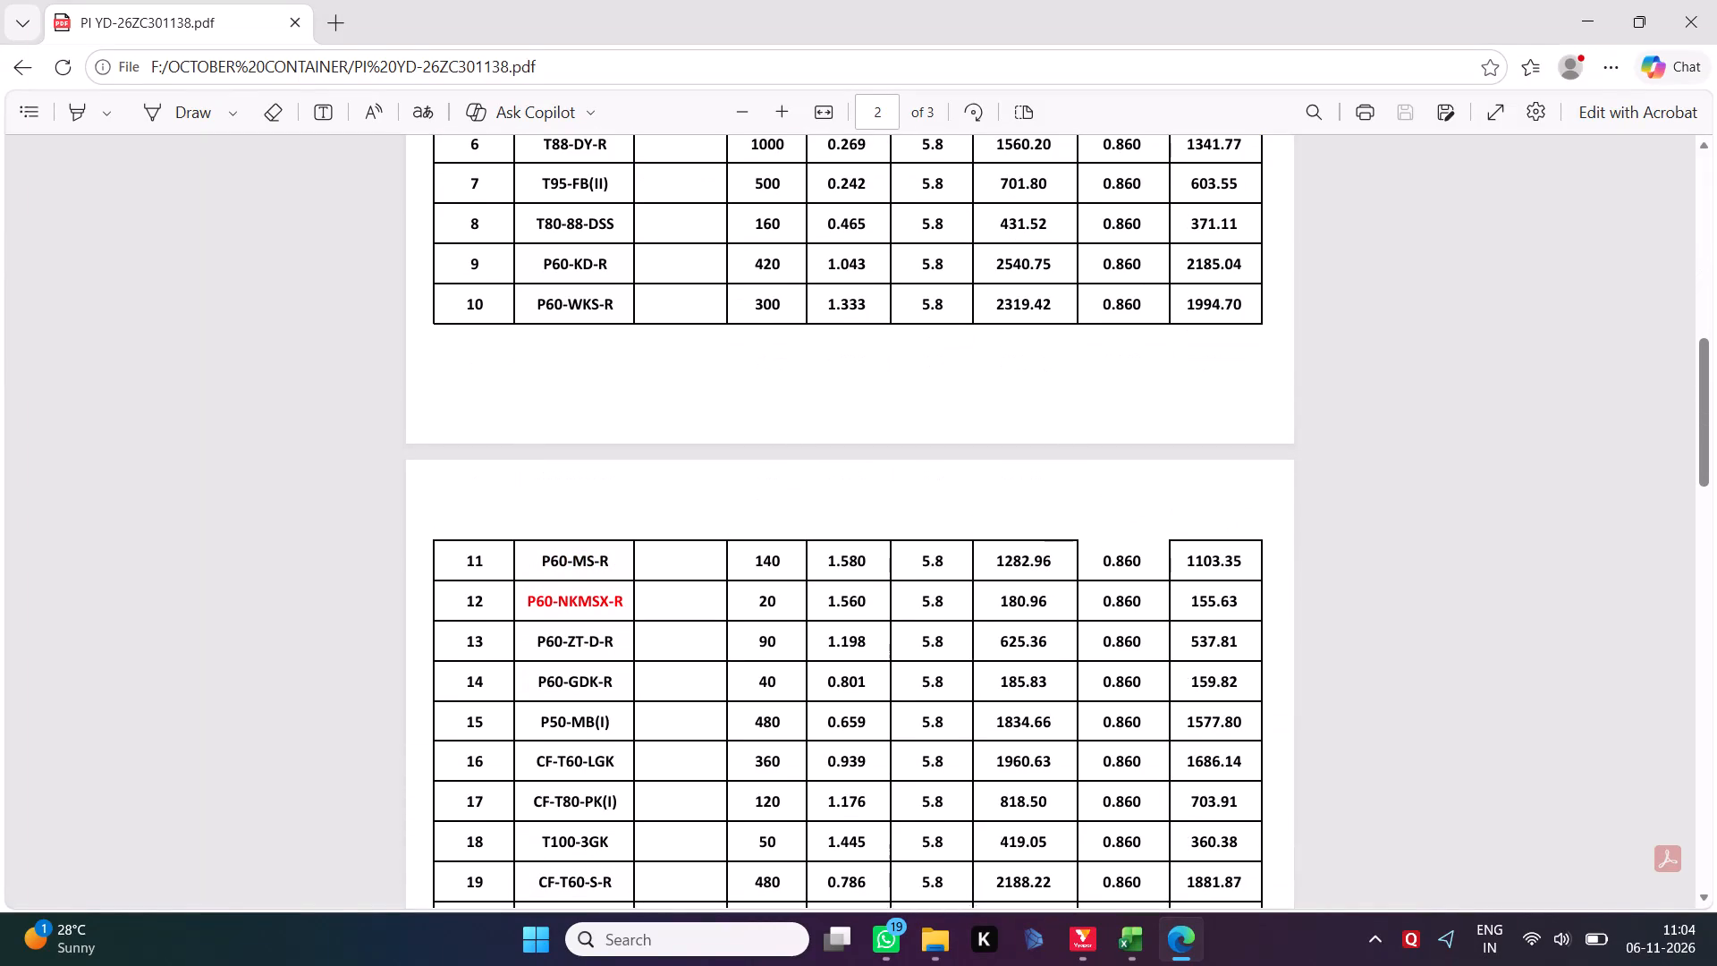
scroll(785, 665, up, 1)
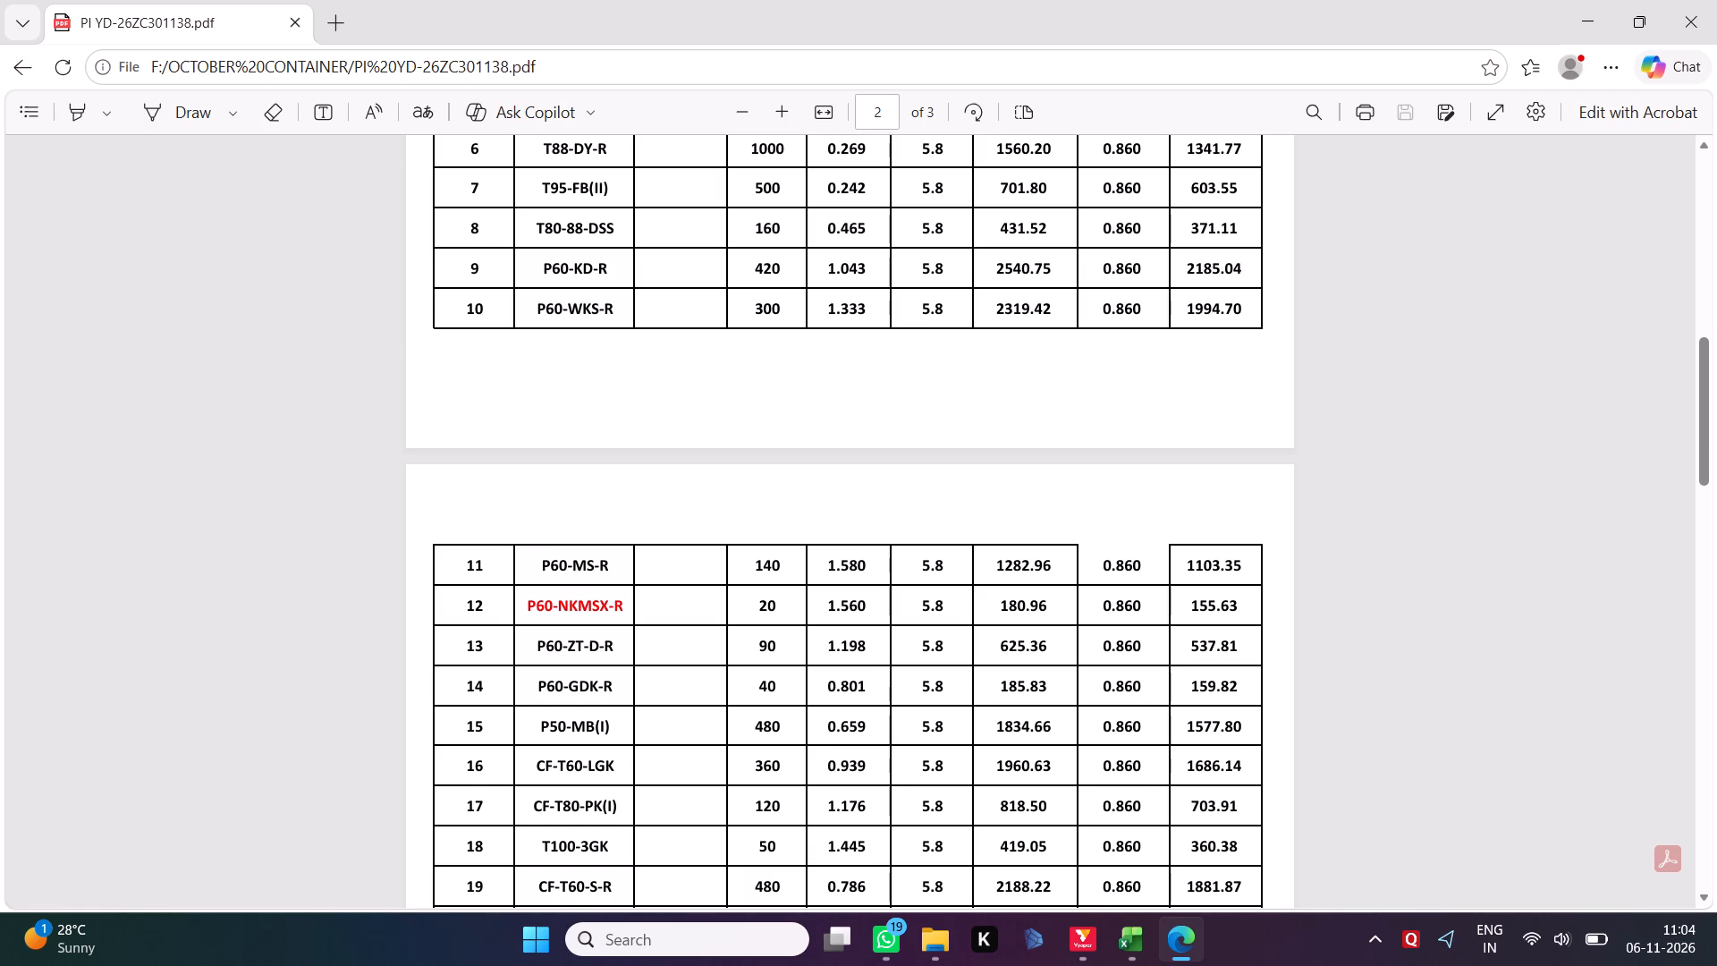
scroll(785, 665, down, 1)
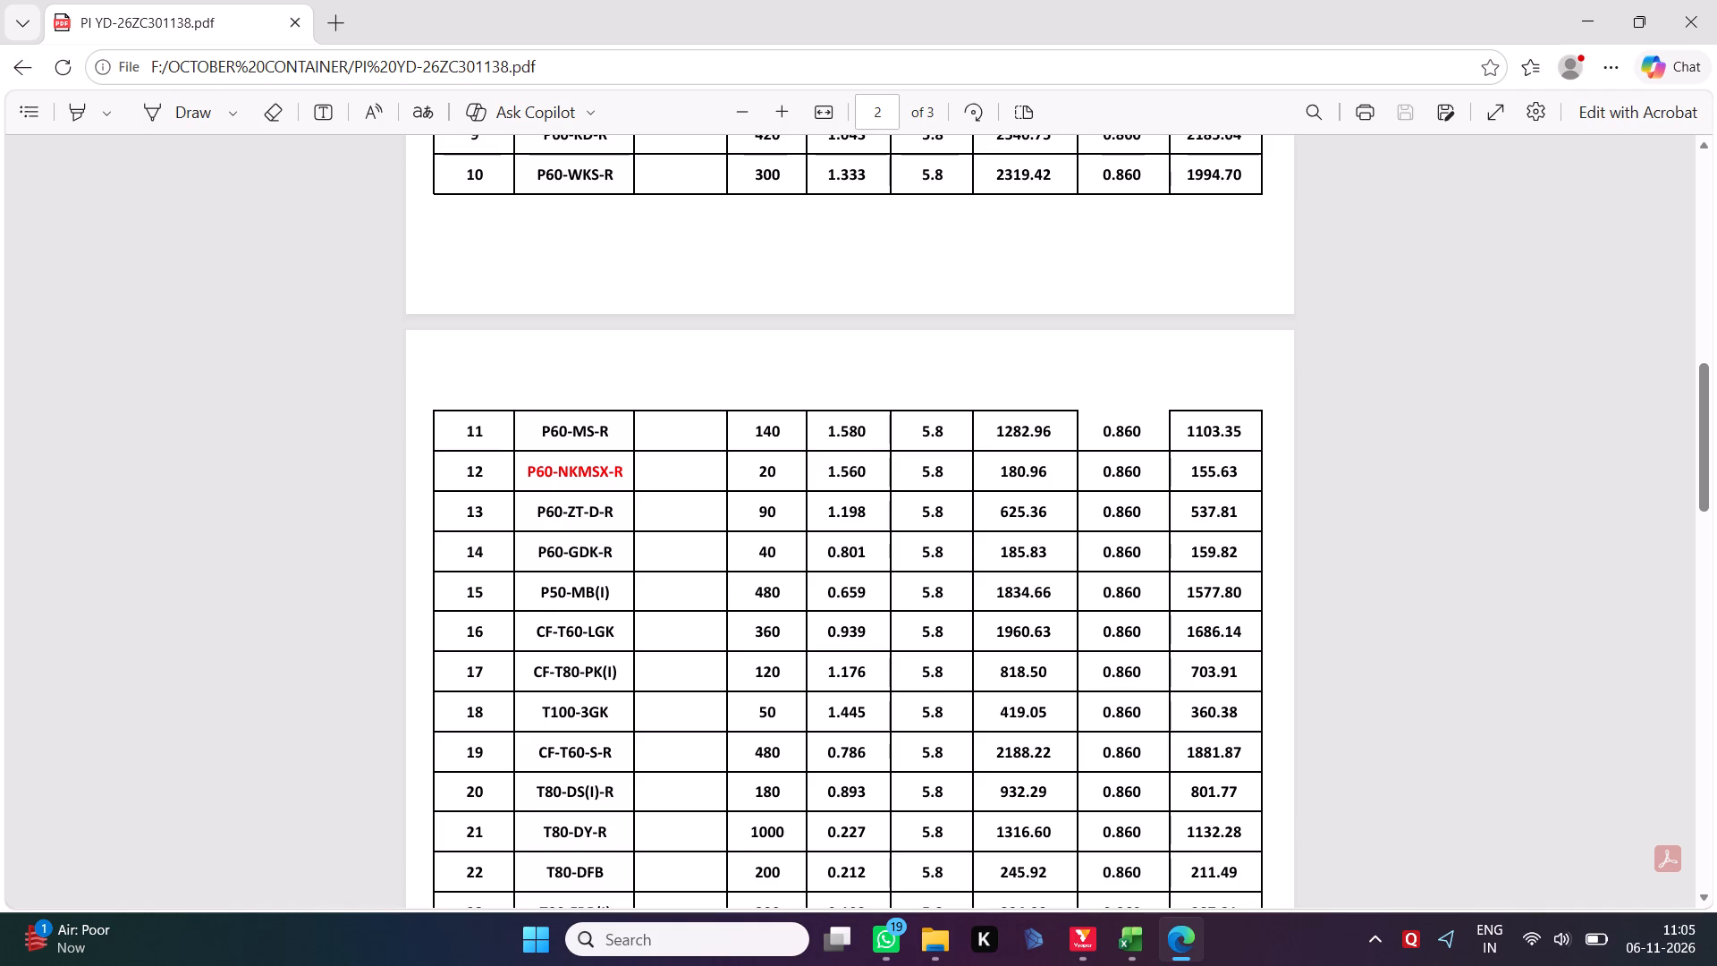
scroll(785, 665, down, 1)
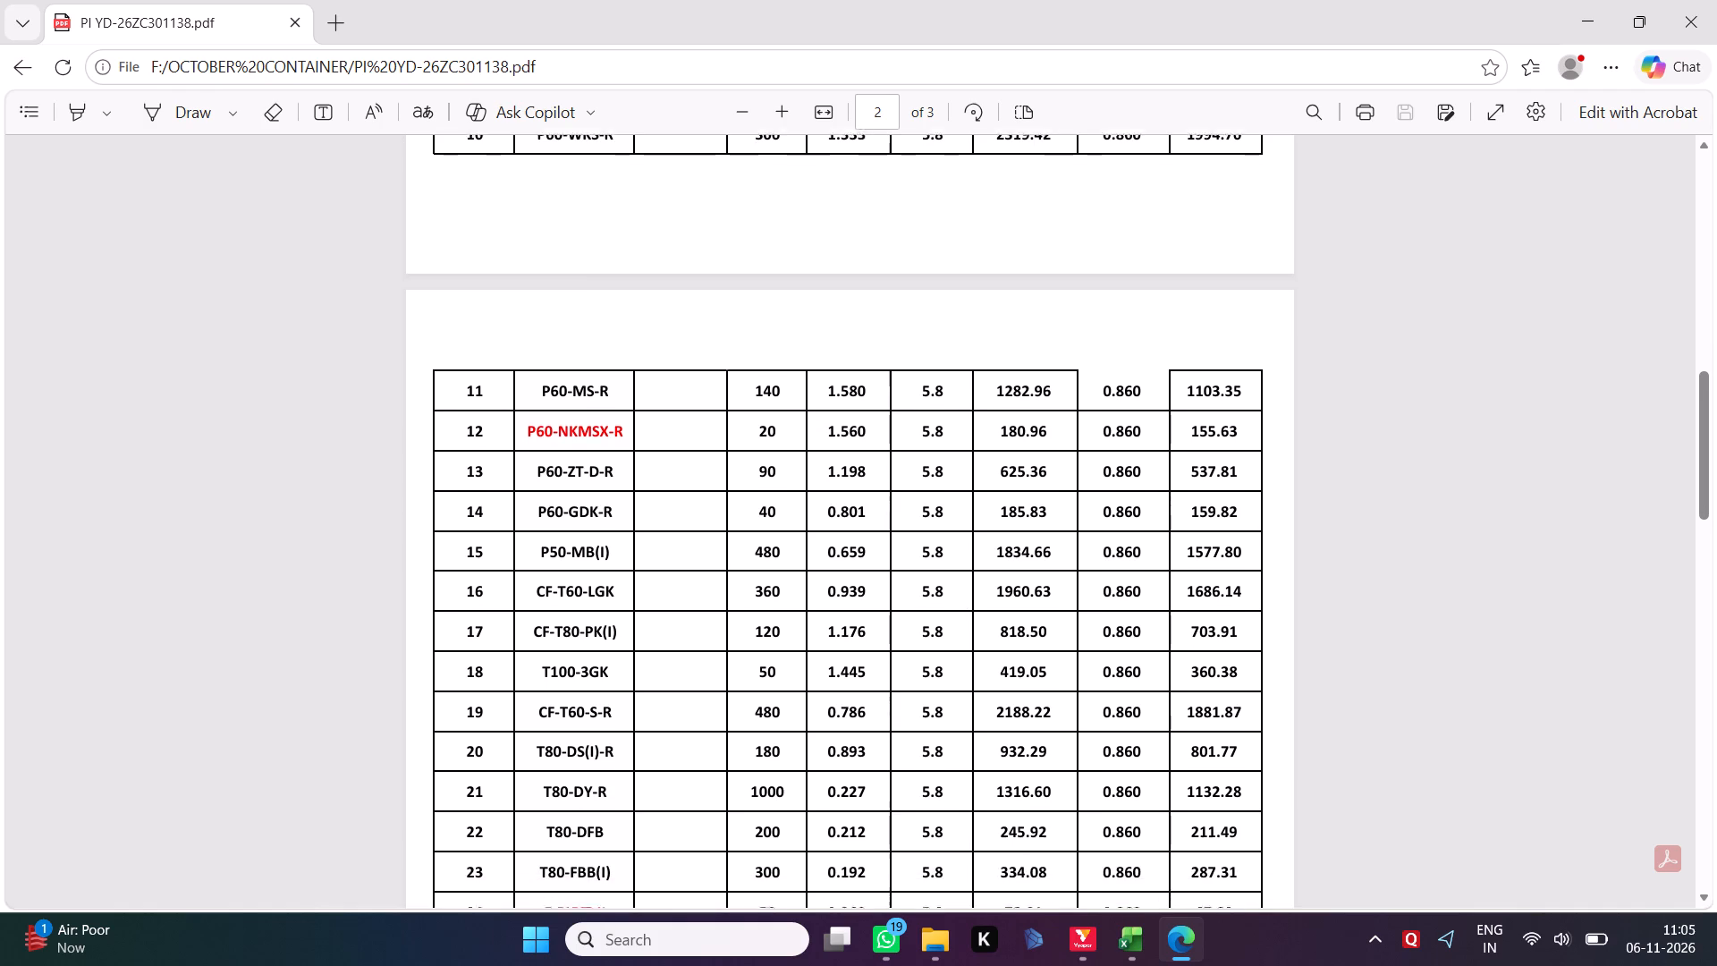
scroll(785, 665, down, 1)
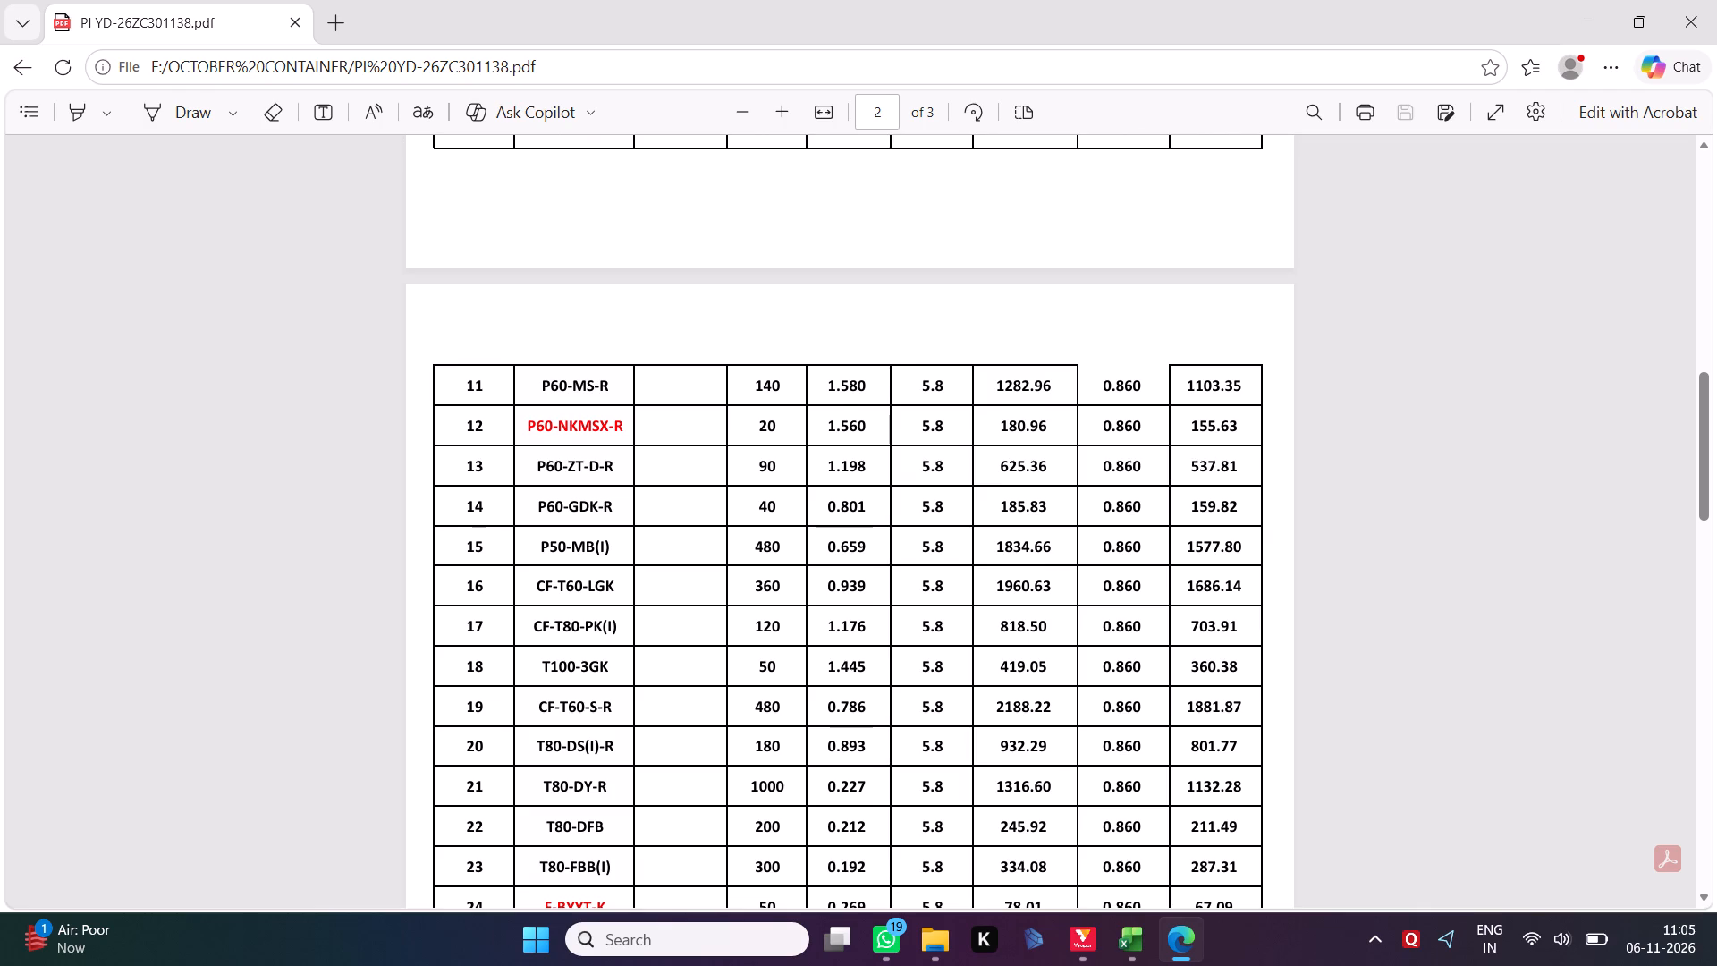
scroll(785, 665, down, 1)
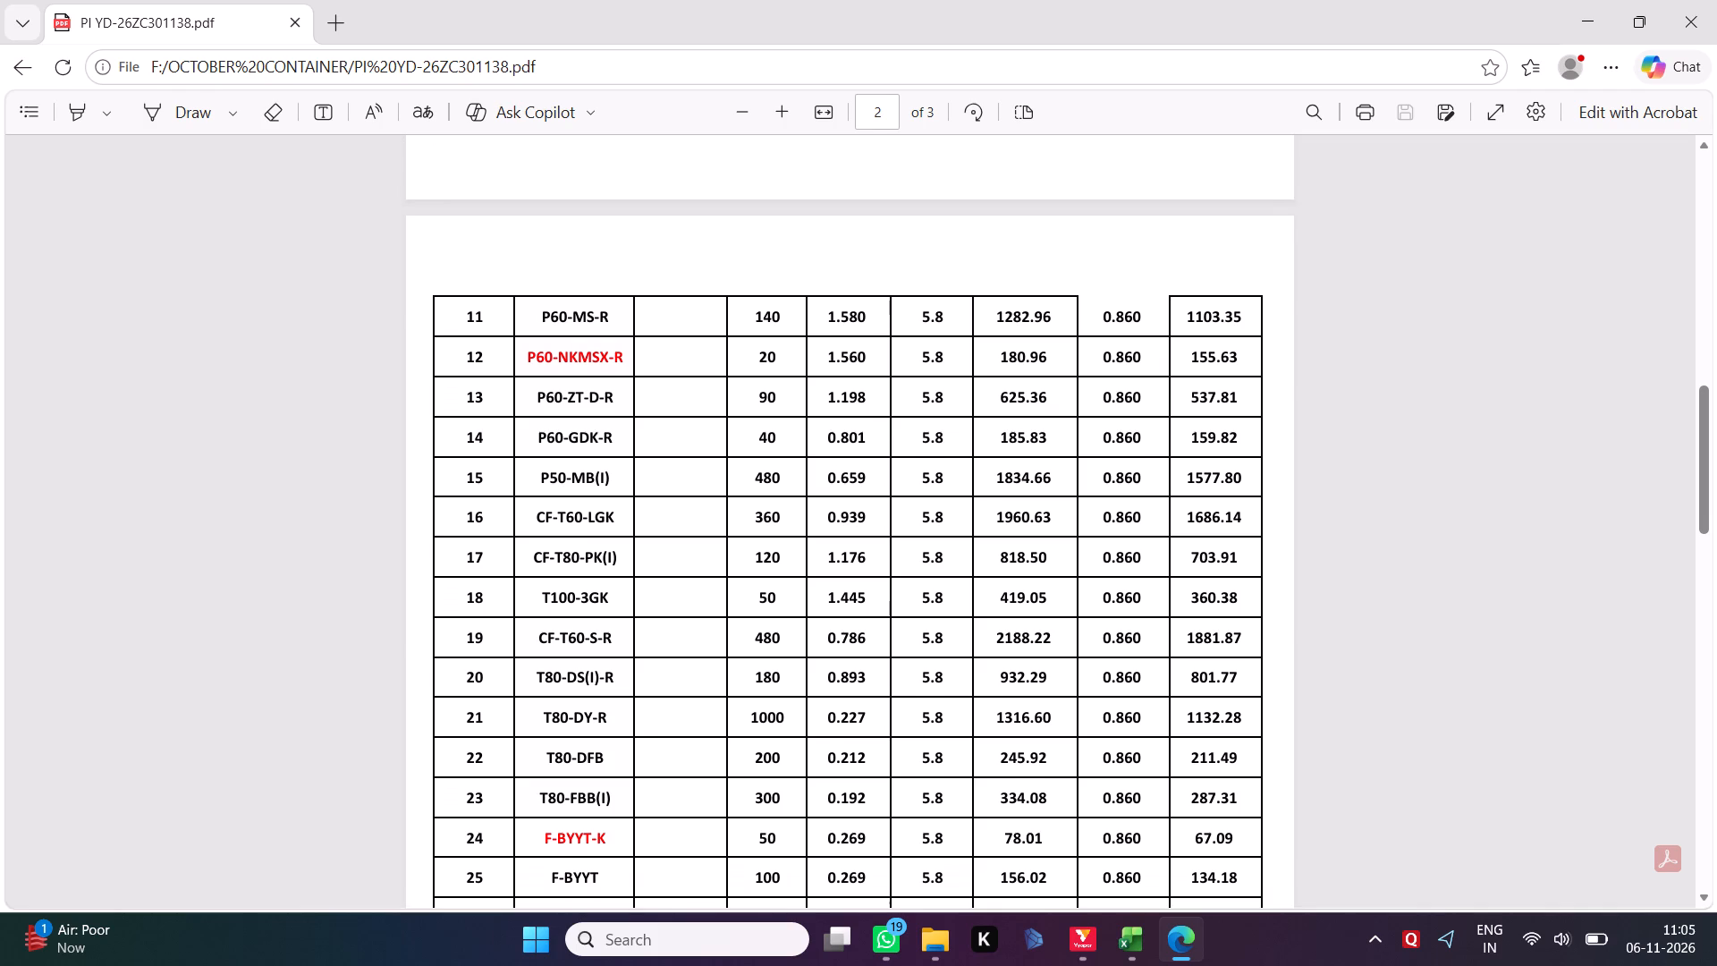
scroll(785, 665, down, 1)
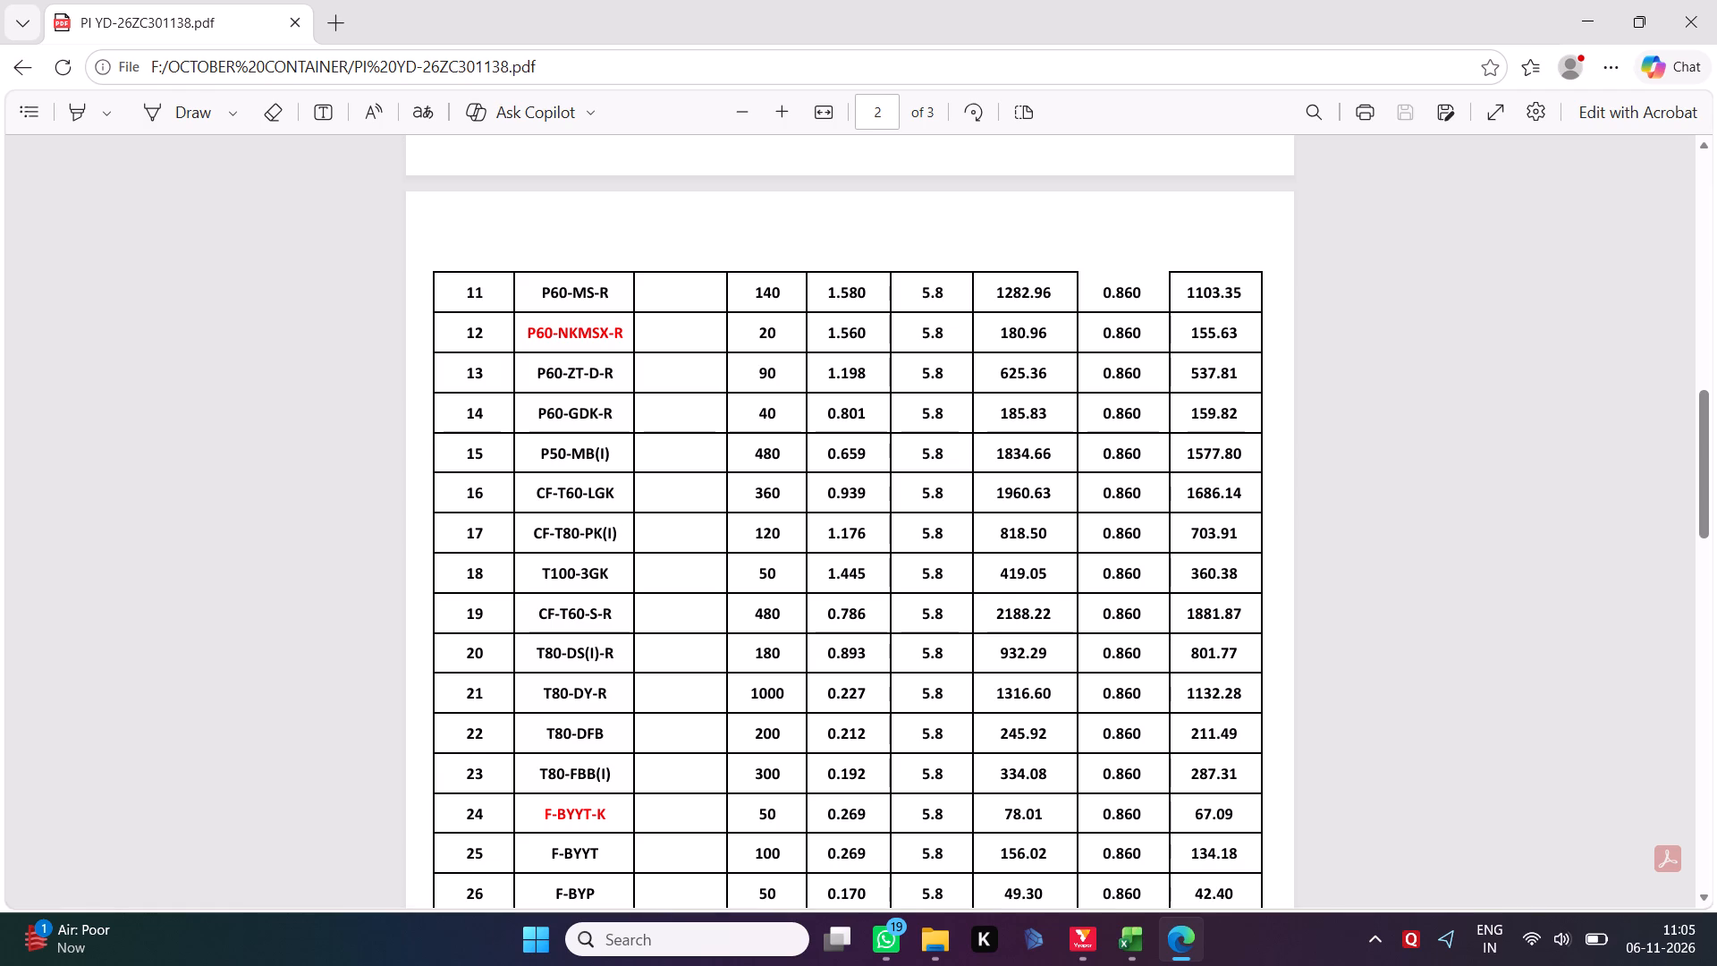
scroll(785, 665, down, 1)
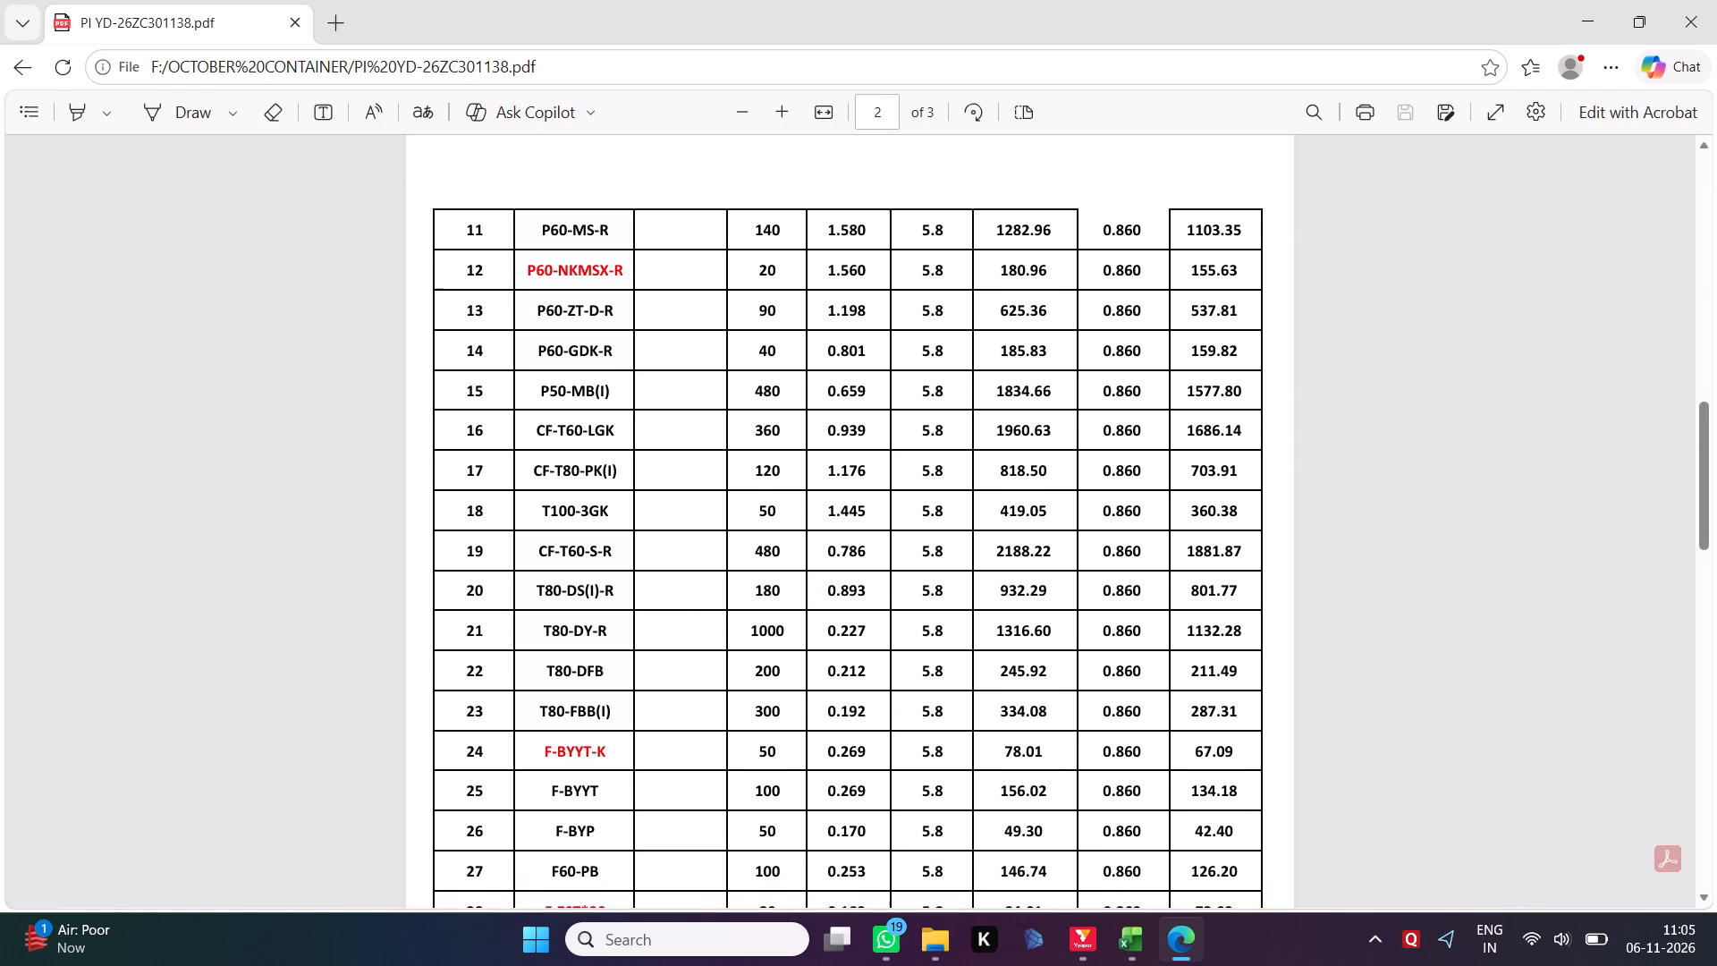
scroll(785, 665, down, 1)
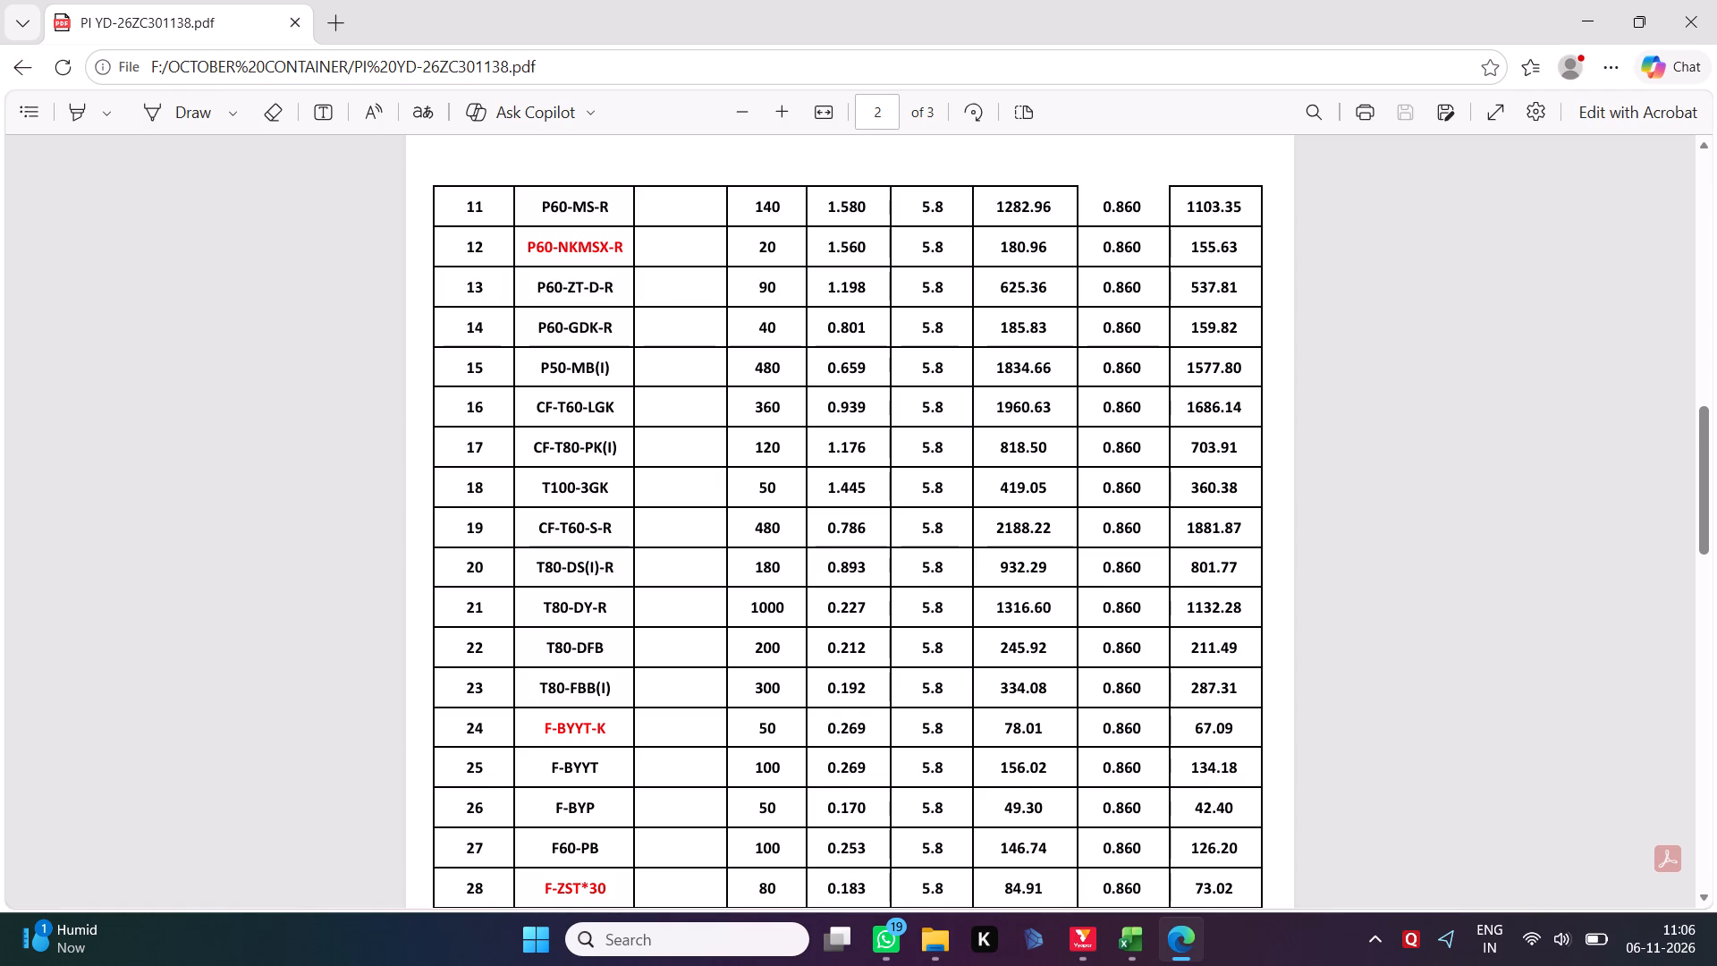
scroll(785, 665, down, 1)
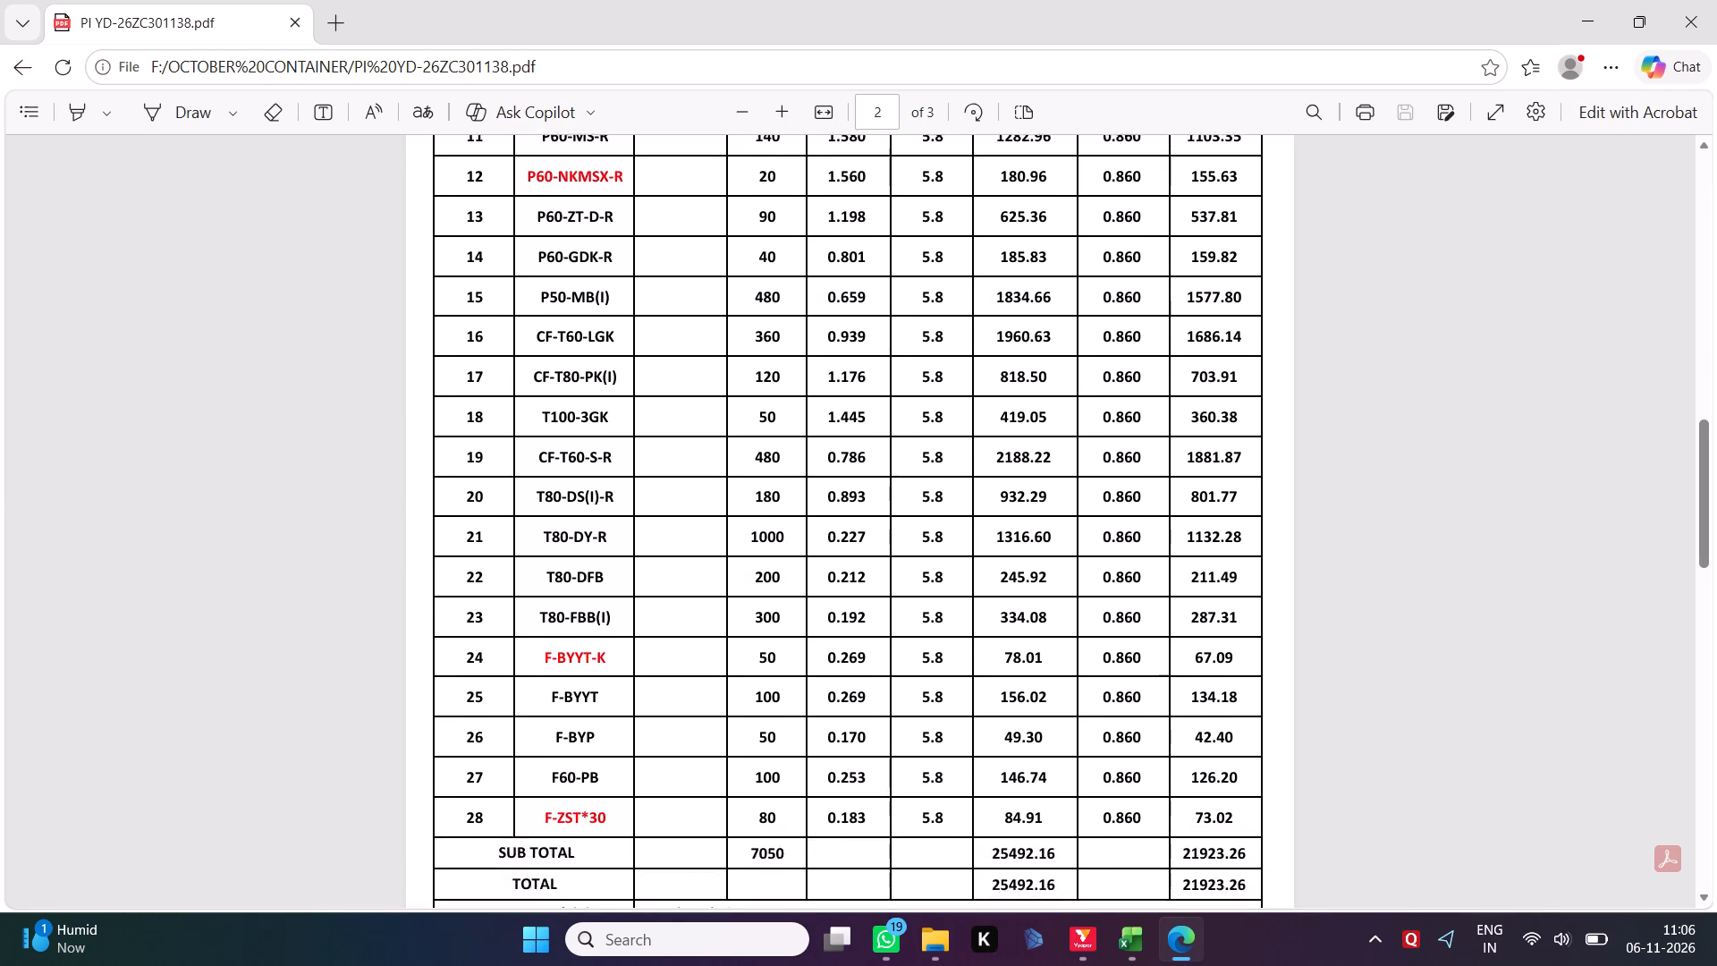
scroll(785, 665, down, 1)
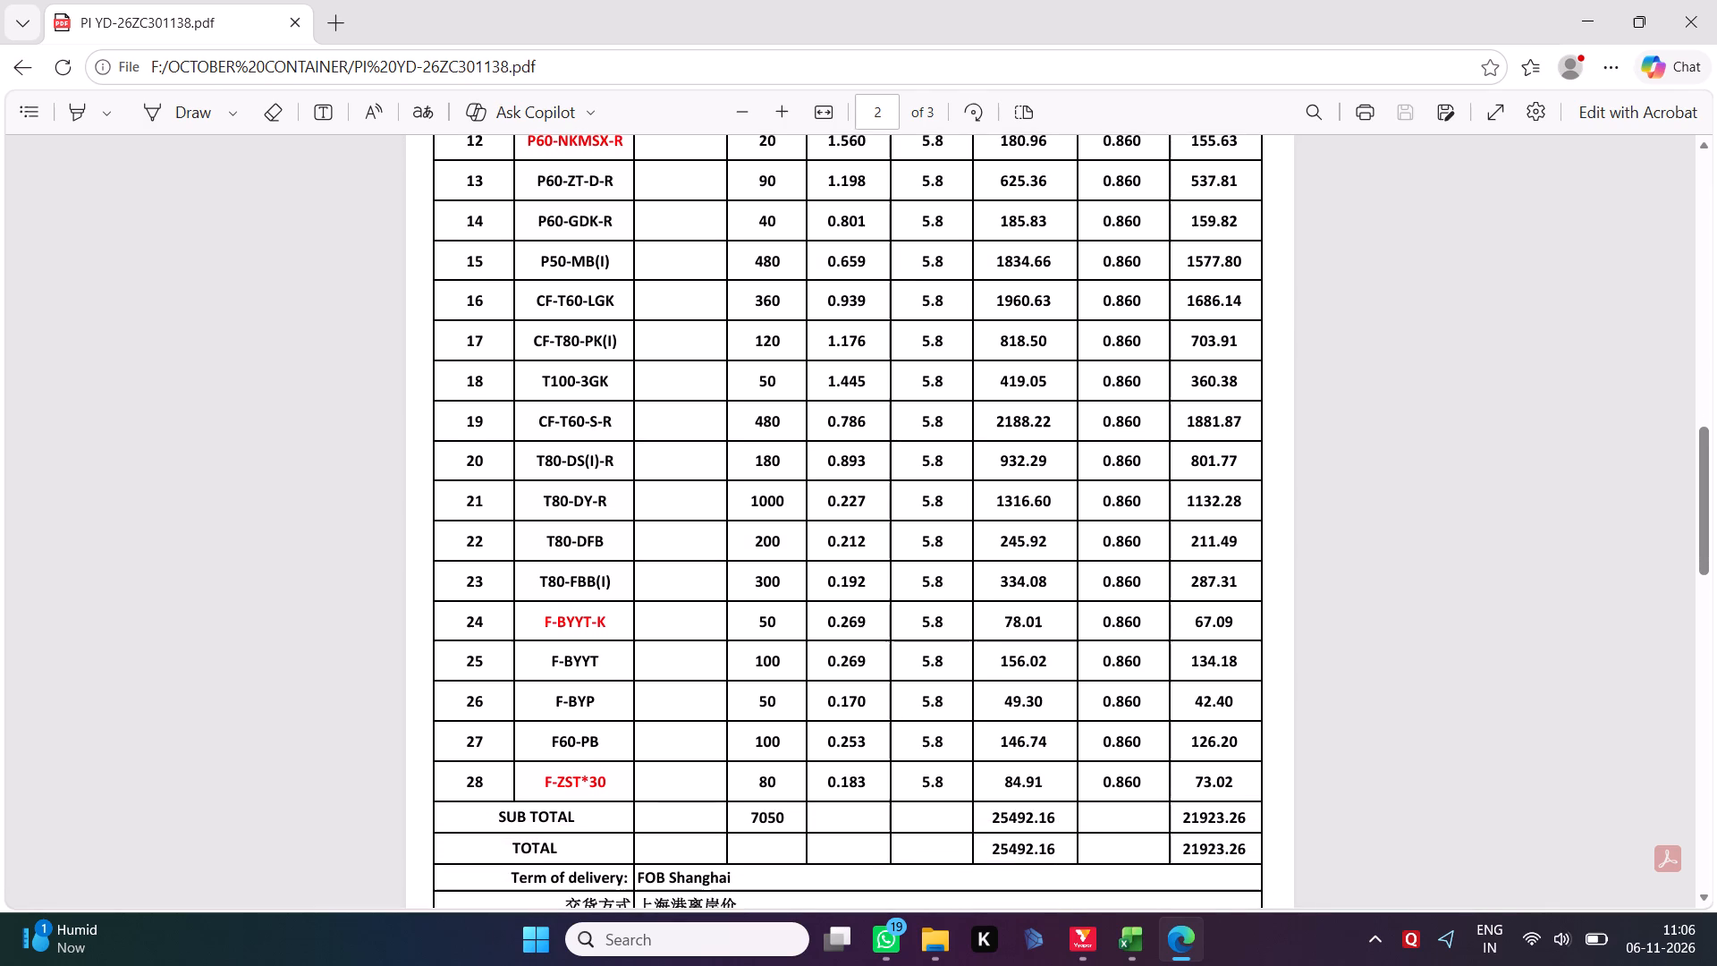
scroll(785, 665, down, 1)
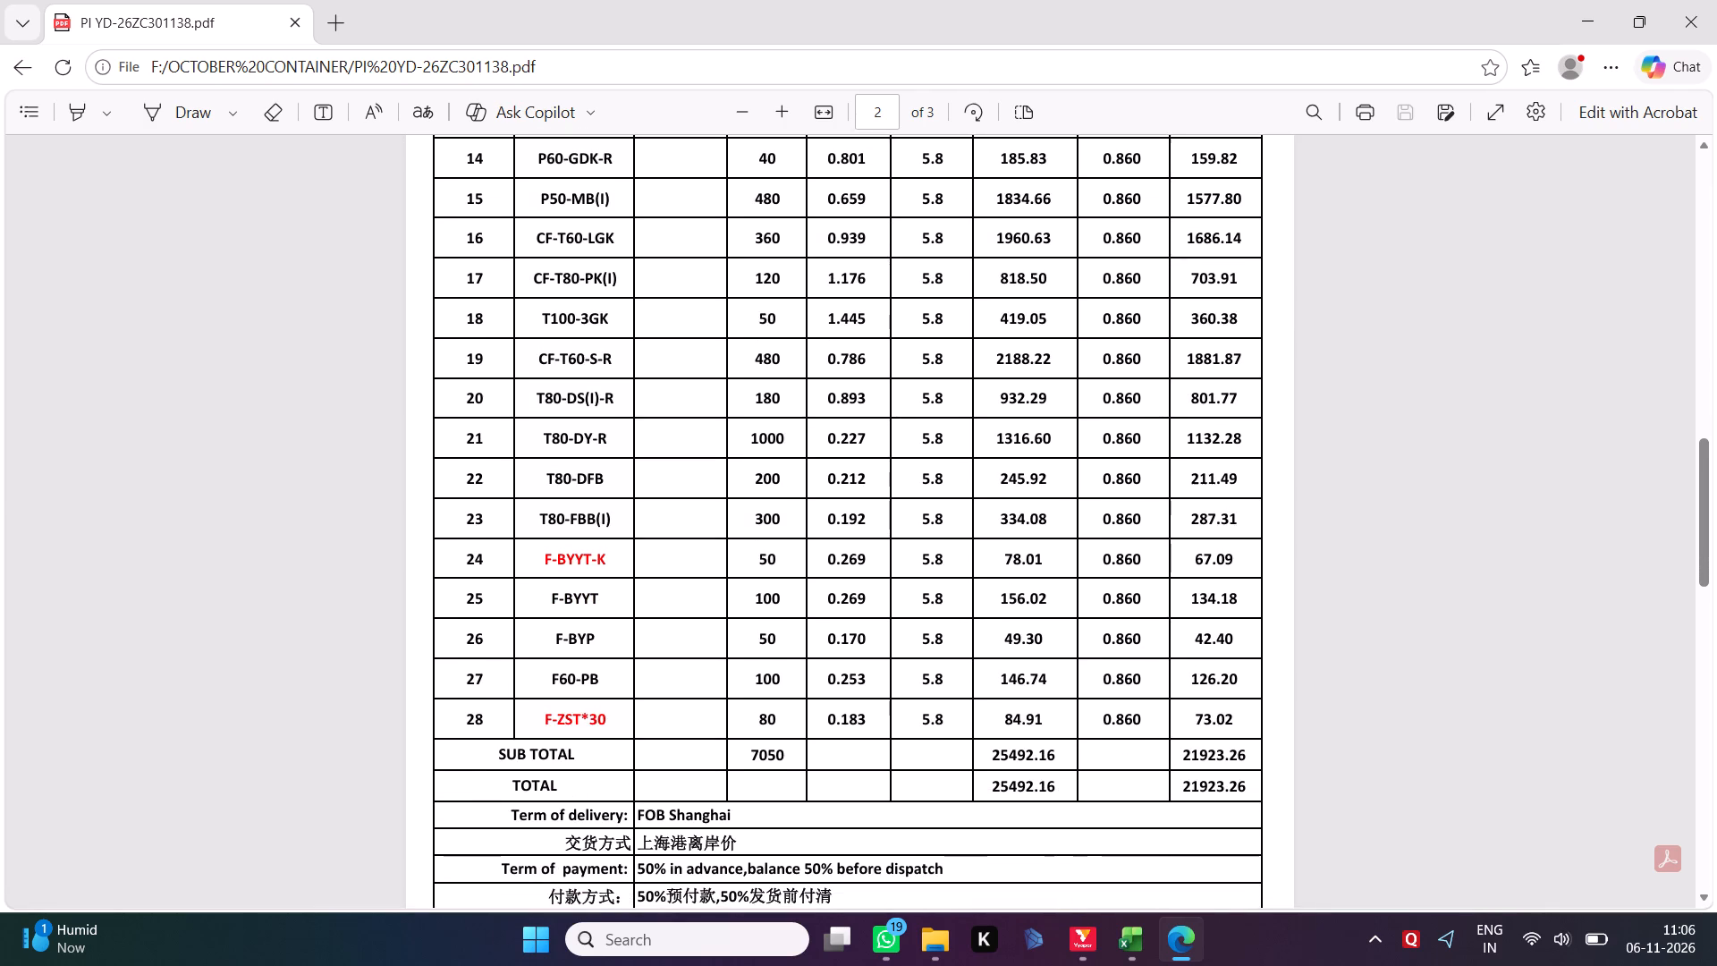
scroll(785, 665, down, 1)
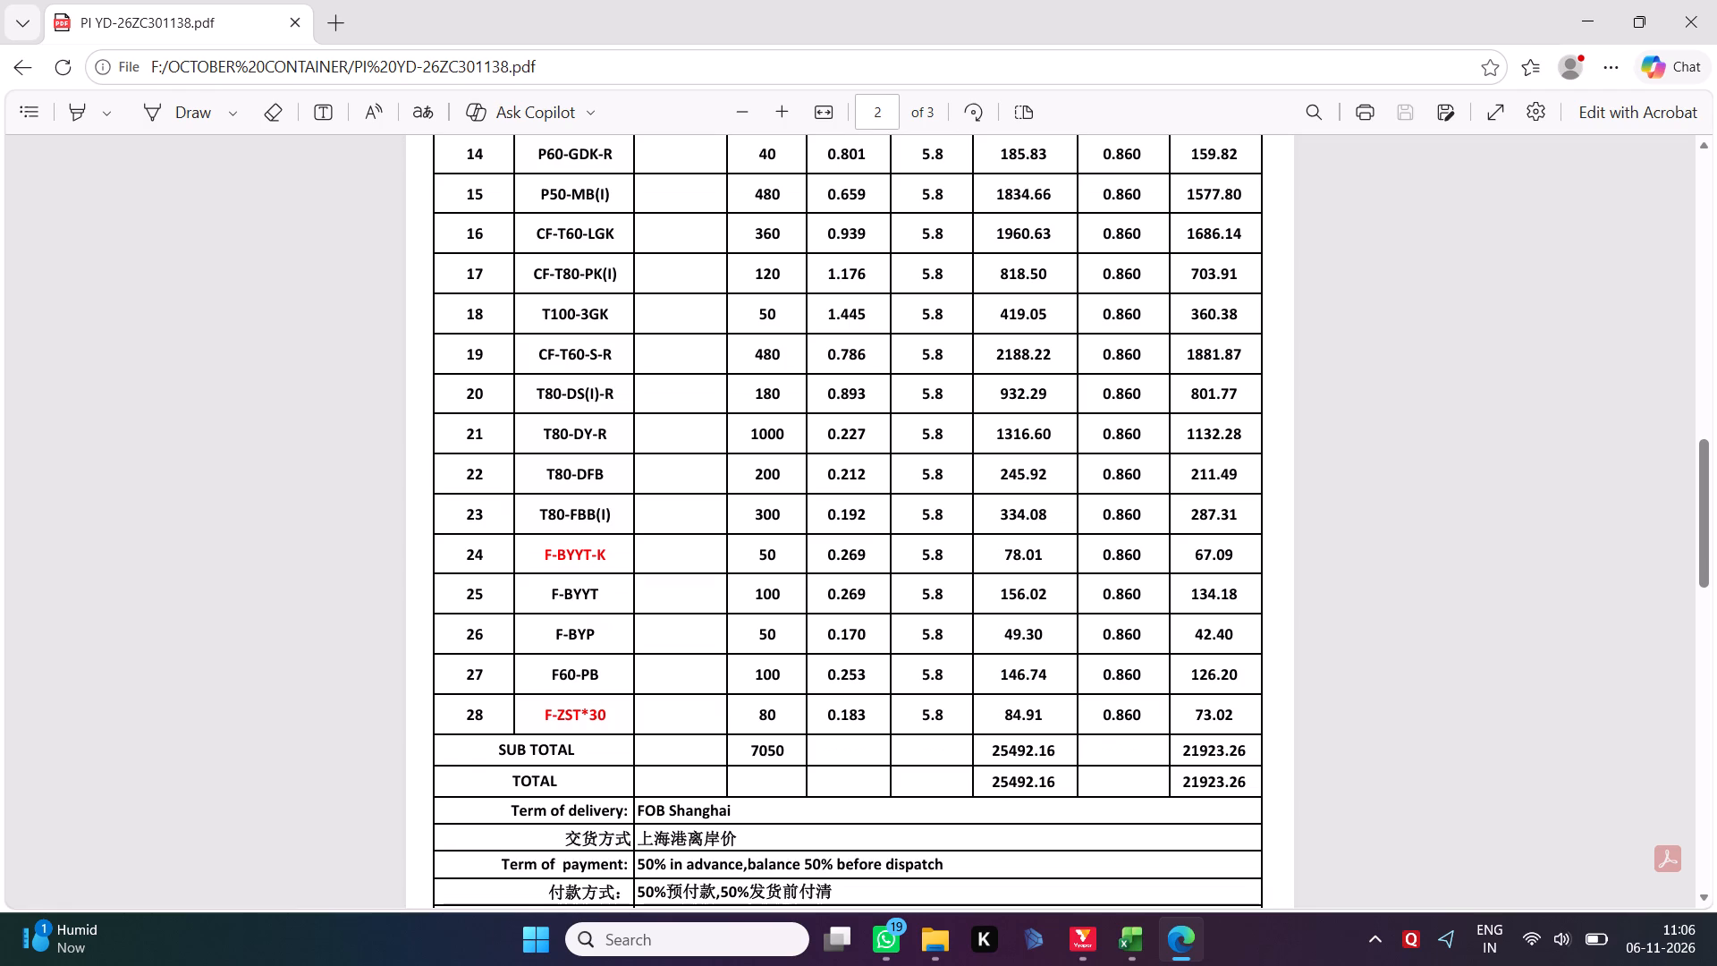
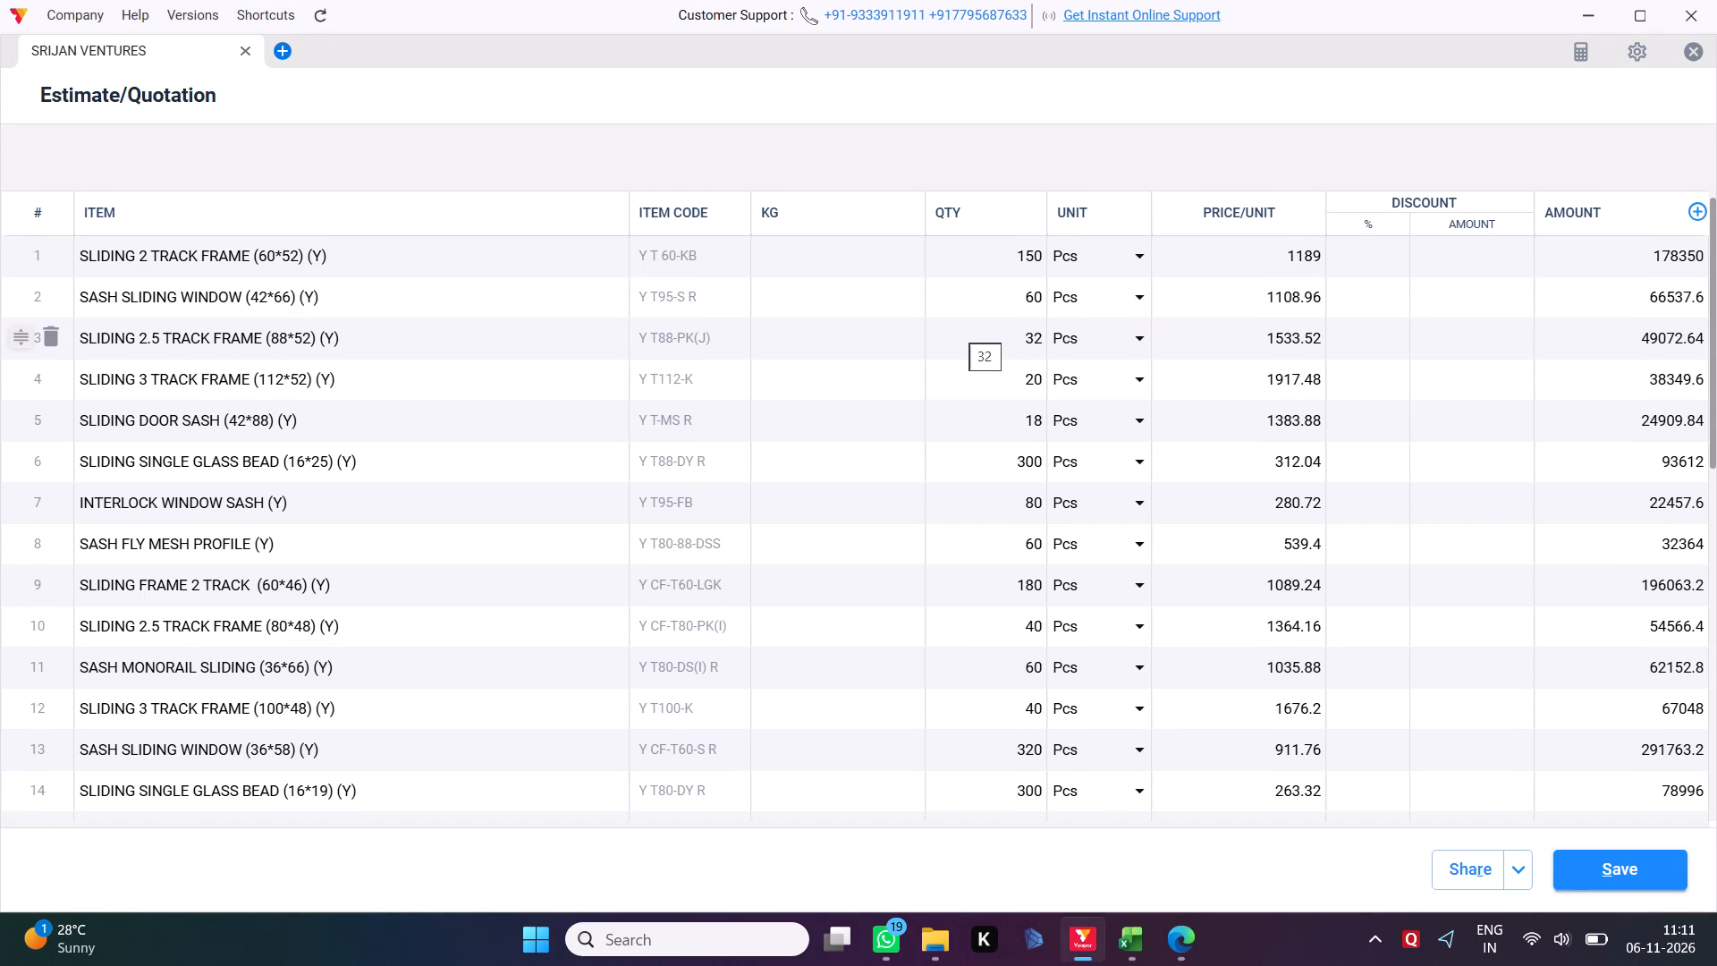
Set the quantity of SLIDING 2 TRACK FRAME (60*52) (Y) to 120 pieces.
scroll(958, 326, down, 2)
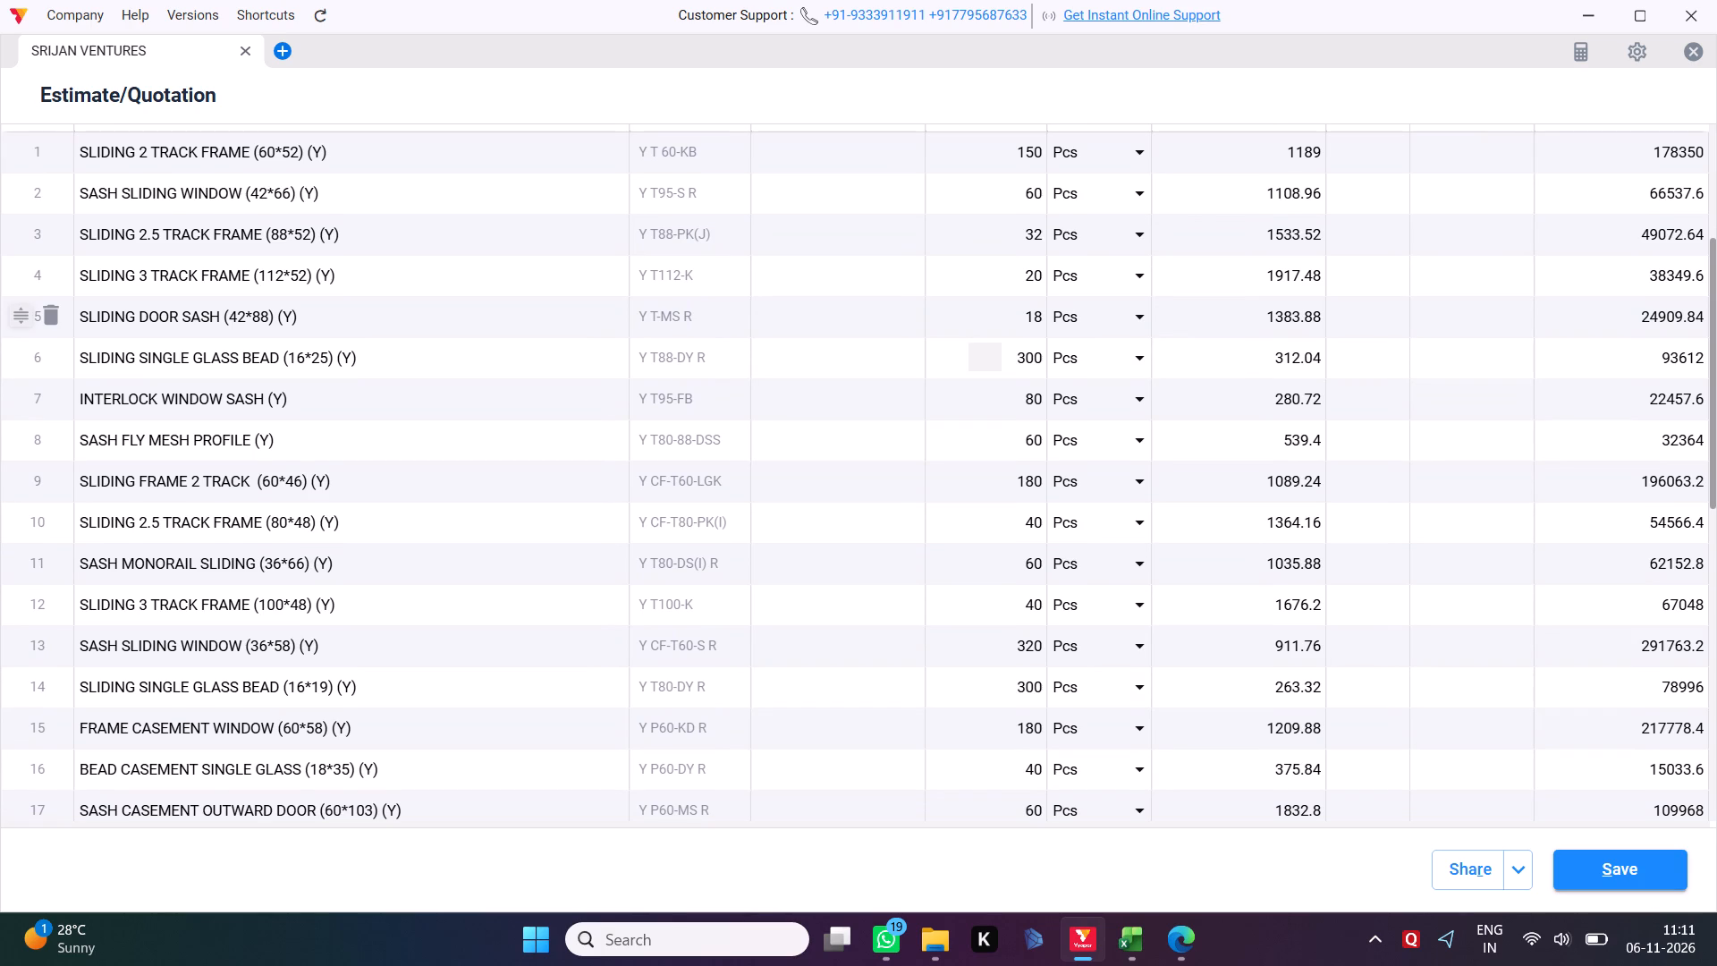
scroll(958, 326, down, 1)
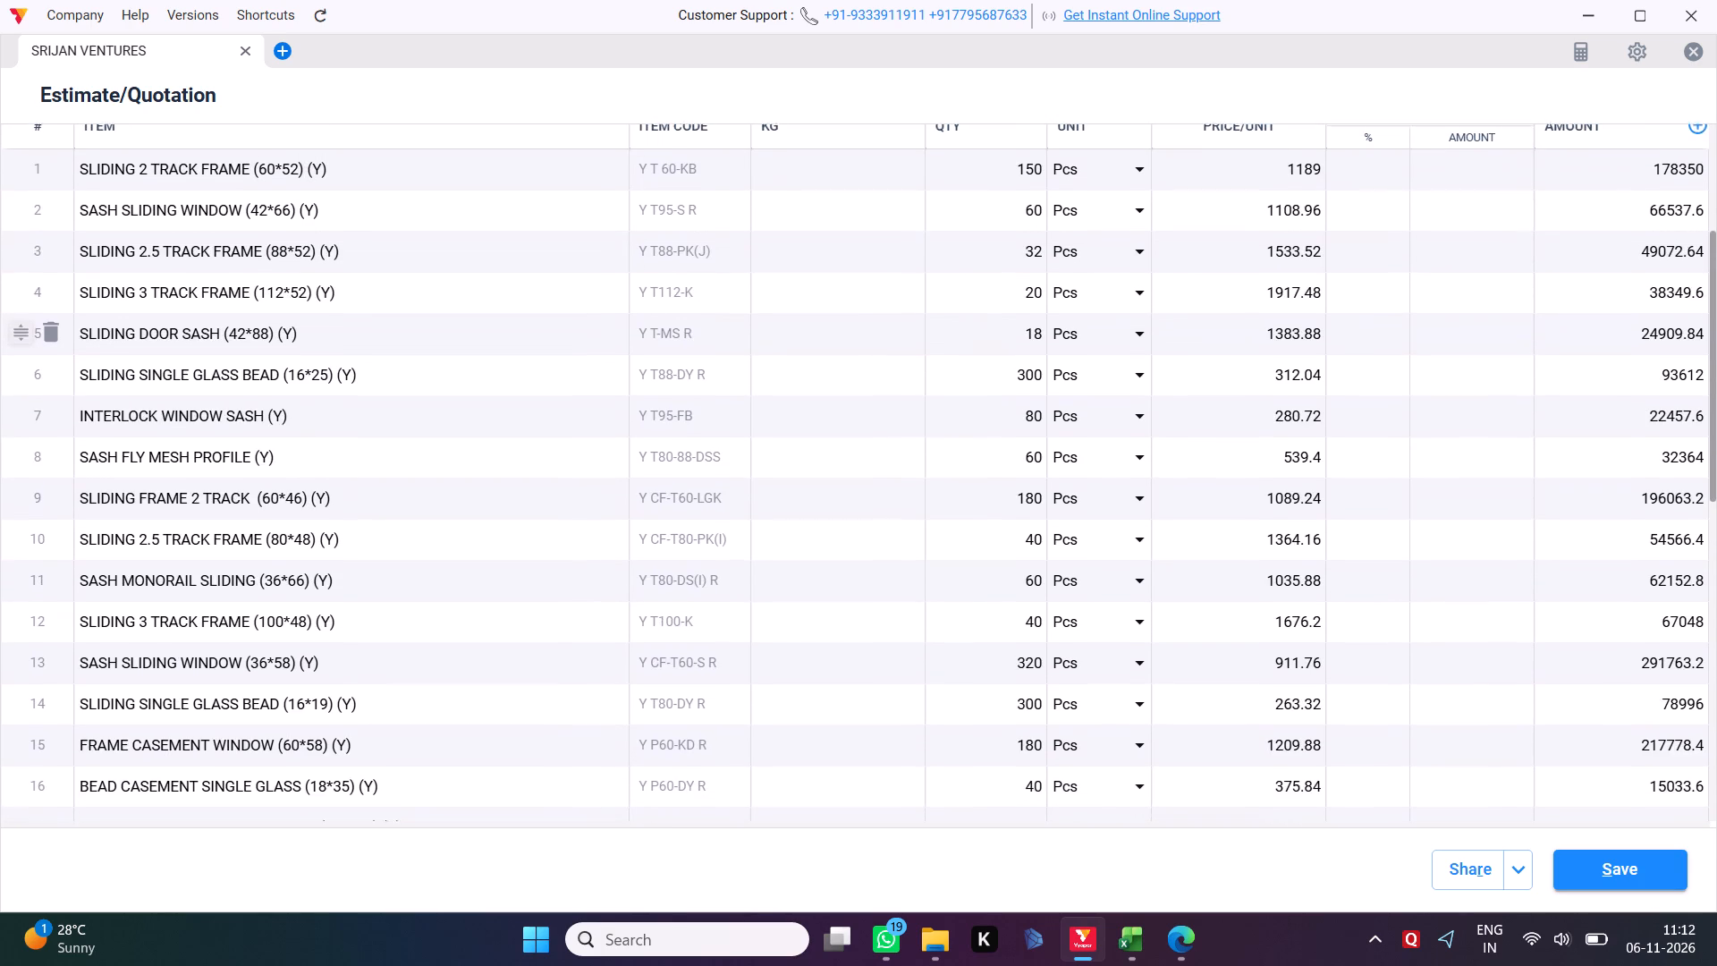
scroll(958, 326, down, 1)
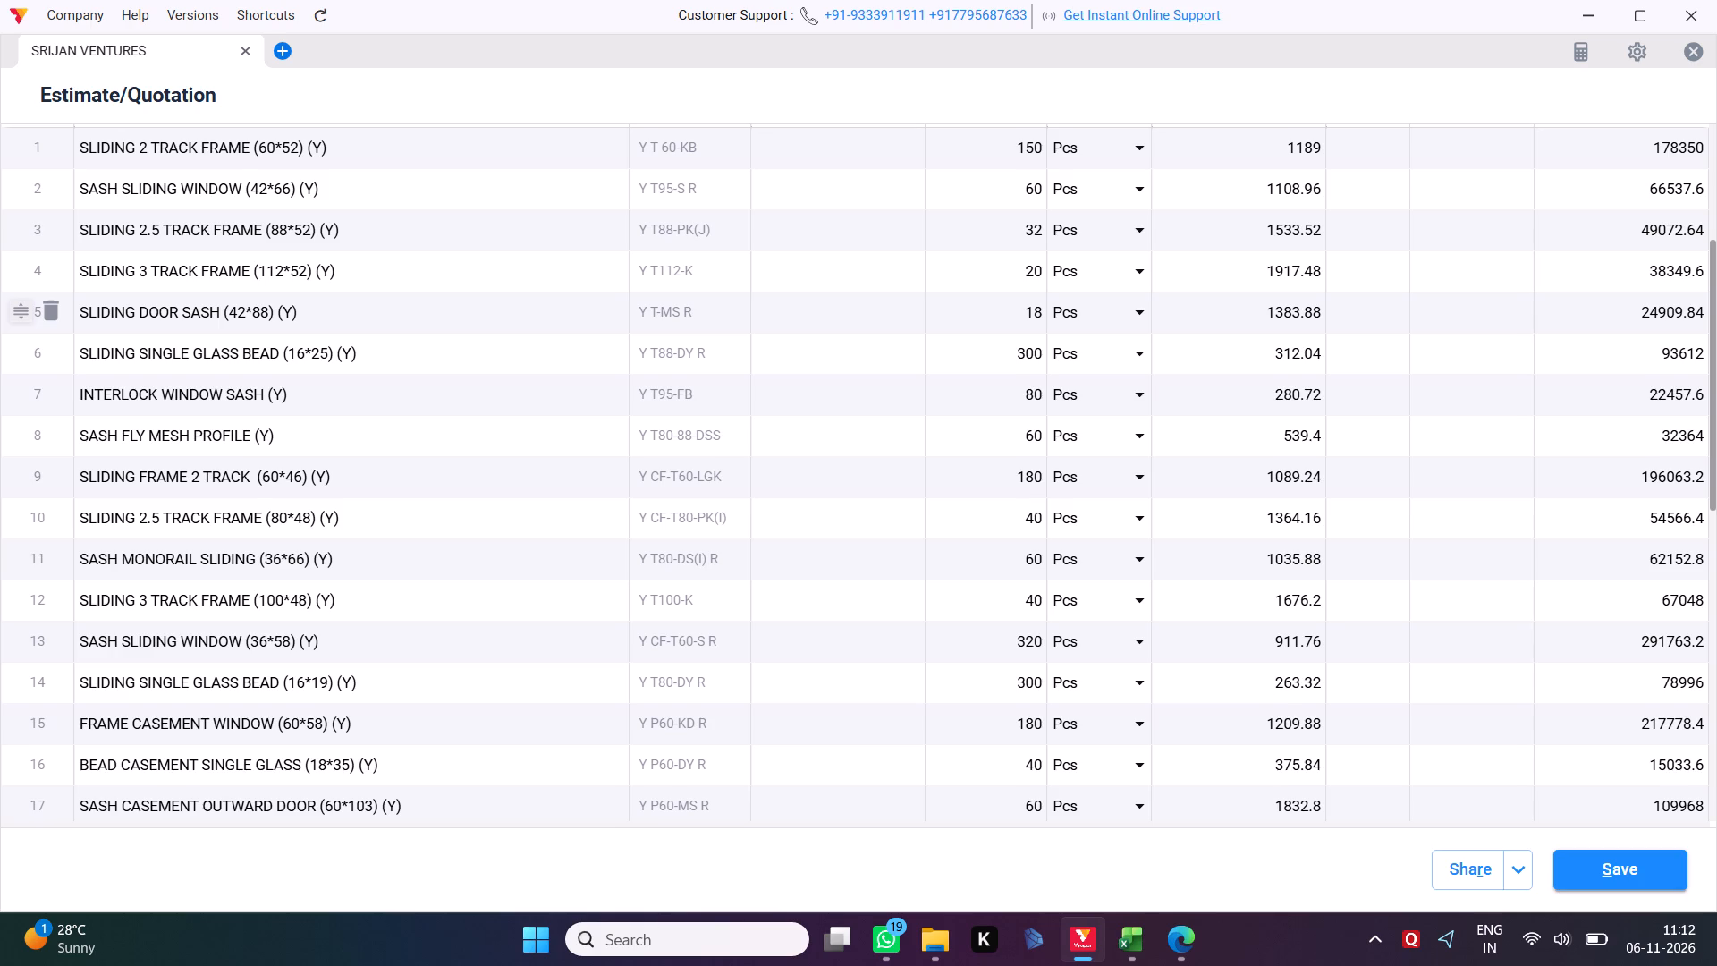
scroll(958, 326, up, 3)
click(962, 445)
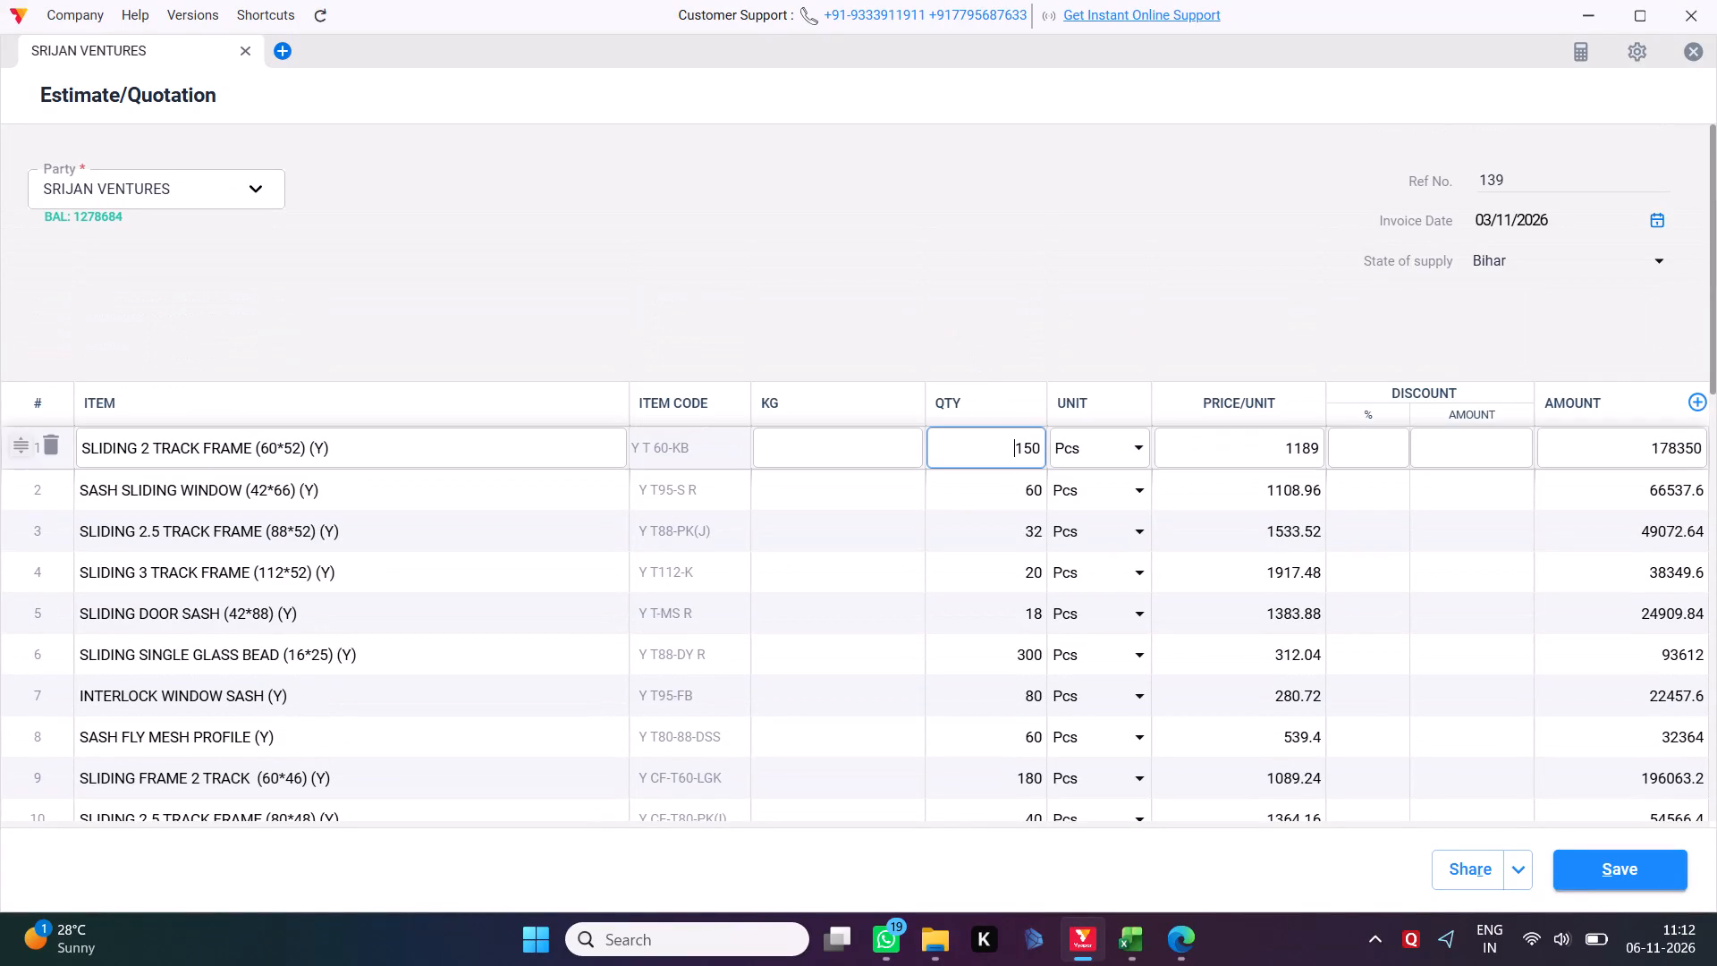
key(Right)
key(Right)
key(Right)
key(Right)
key(Right)
key(Right)
key(Right)
key(Right)
key(Right)
key(Right)
key(Right)
key(Right)
key(Right)
key(Right)
key(Right)
key(Right)
key(BackSpace)
key(BackSpace)
text(20)
Set the quantities of SASH SLIDING WINDOW (42*66) (Y) to 36 and SLIDING 2.5 TRACK FRAME (88*52) (Y) to 24.
scroll(962, 445, down, 1)
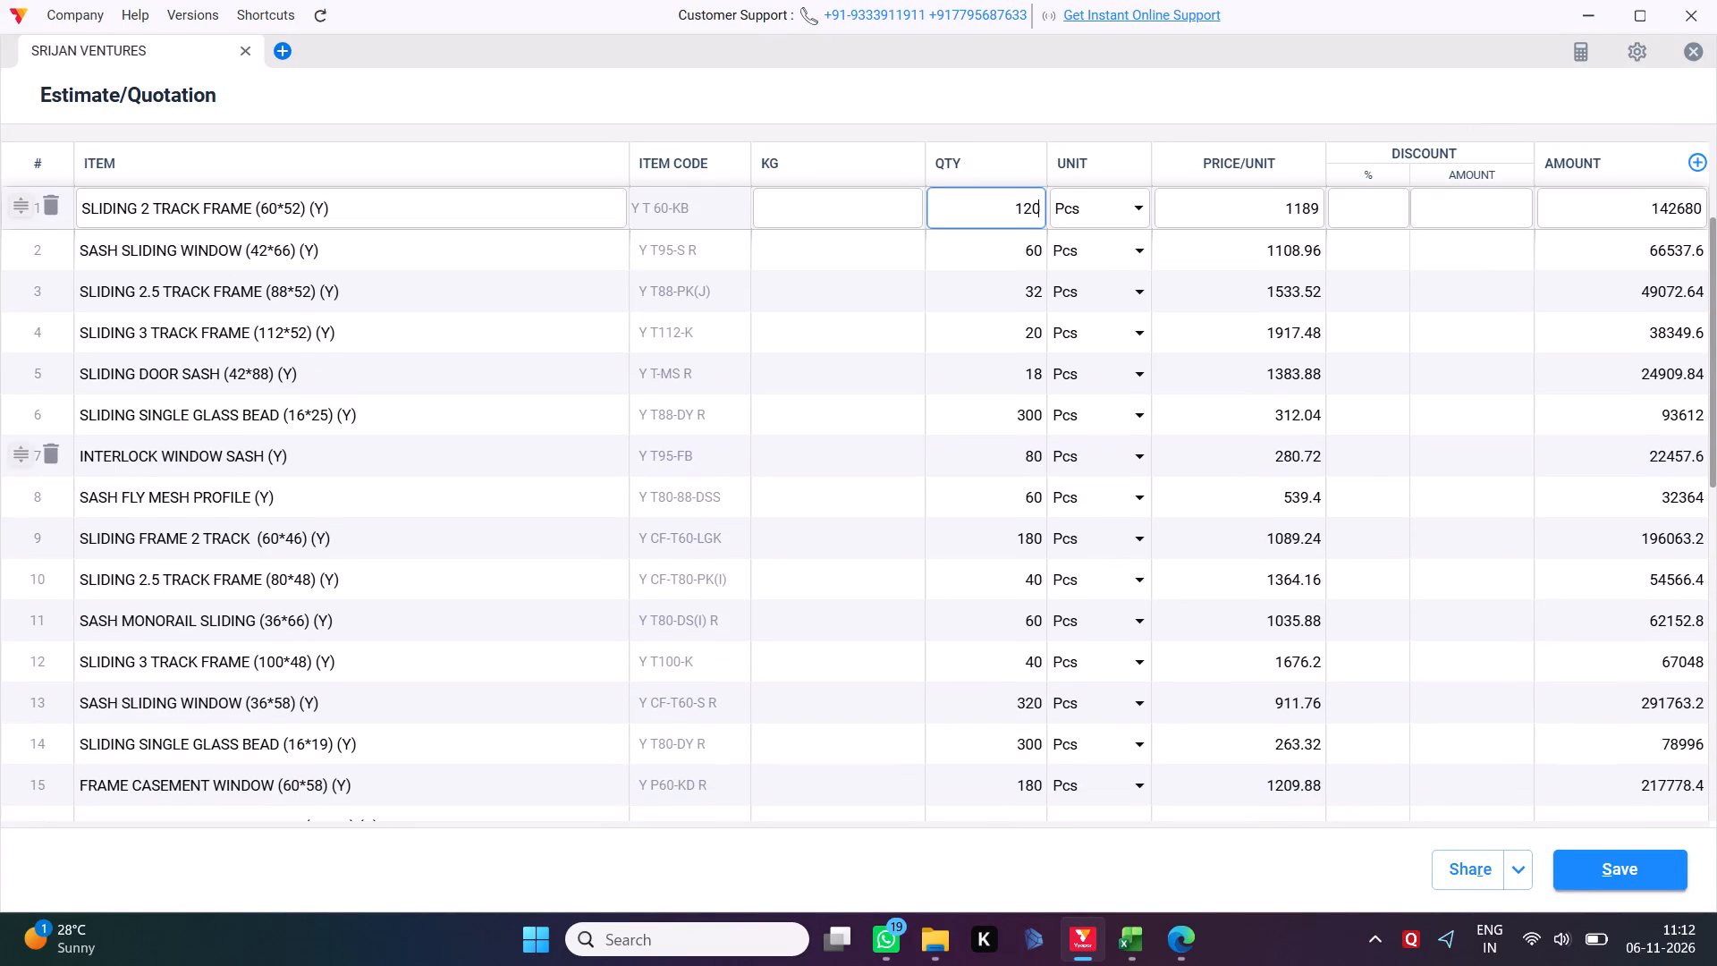
key(Down)
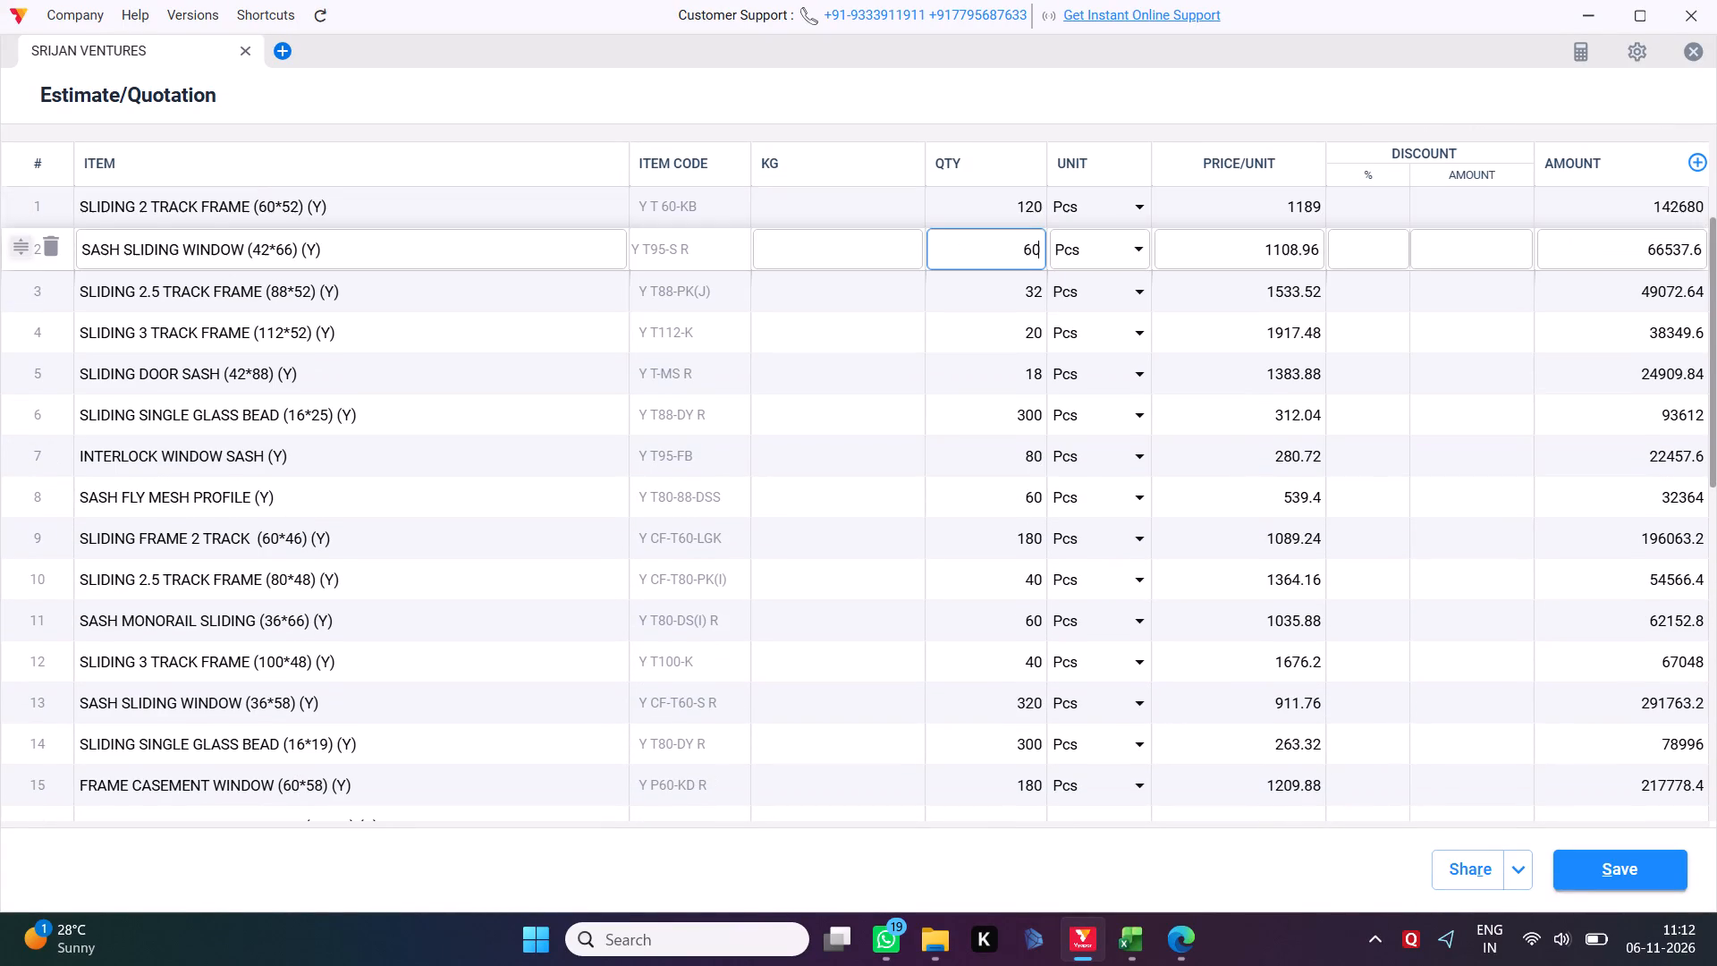
text(36)
key(Down)
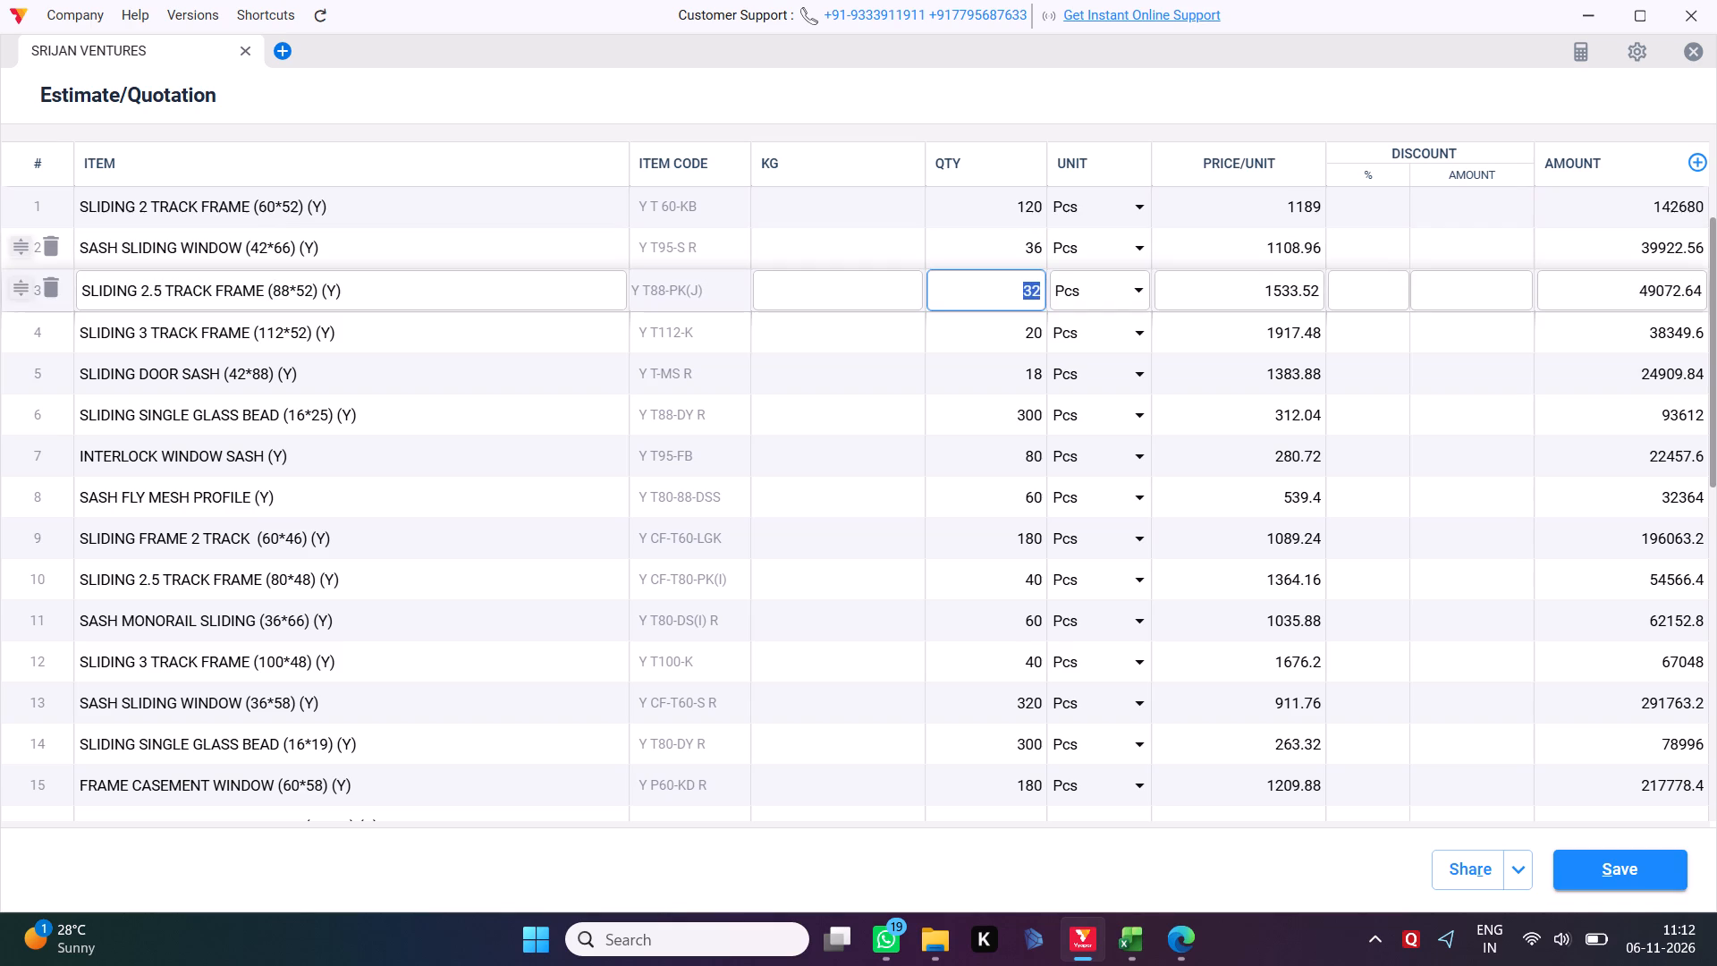
text(24)
Set the quantity of FRAME CASEMENT WINDOW (60*58) (Y) to 150 pieces.
key(Down)
key(Down)
key(Down)
key(Down)
key(Down)
key(Down)
key(Down)
key(Down)
key(Down)
key(Down)
key(Down)
key(Down)
key(Down)
key(Down)
key(Down)
key(Down)
key(Down)
key(Down)
key(Down)
key(Down)
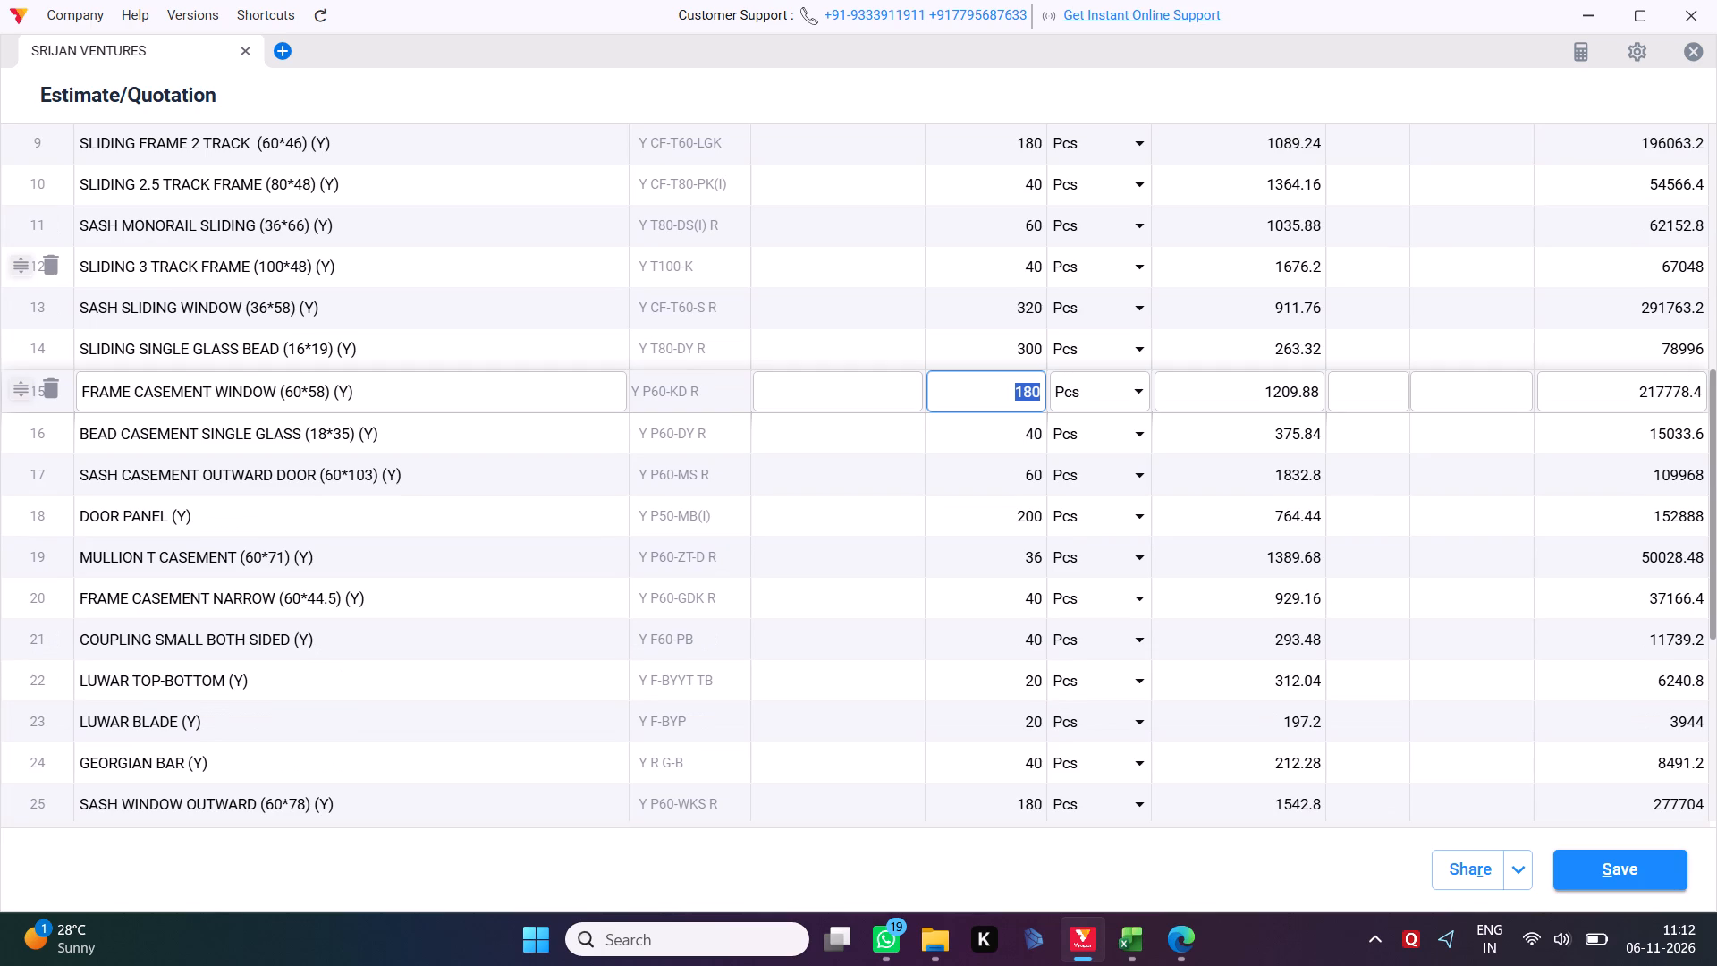
text(150)
Set the quantity of SASH WINDOW OUTWARD (60*78) (Y) to 150 pieces.
key(Down)
key(Down)
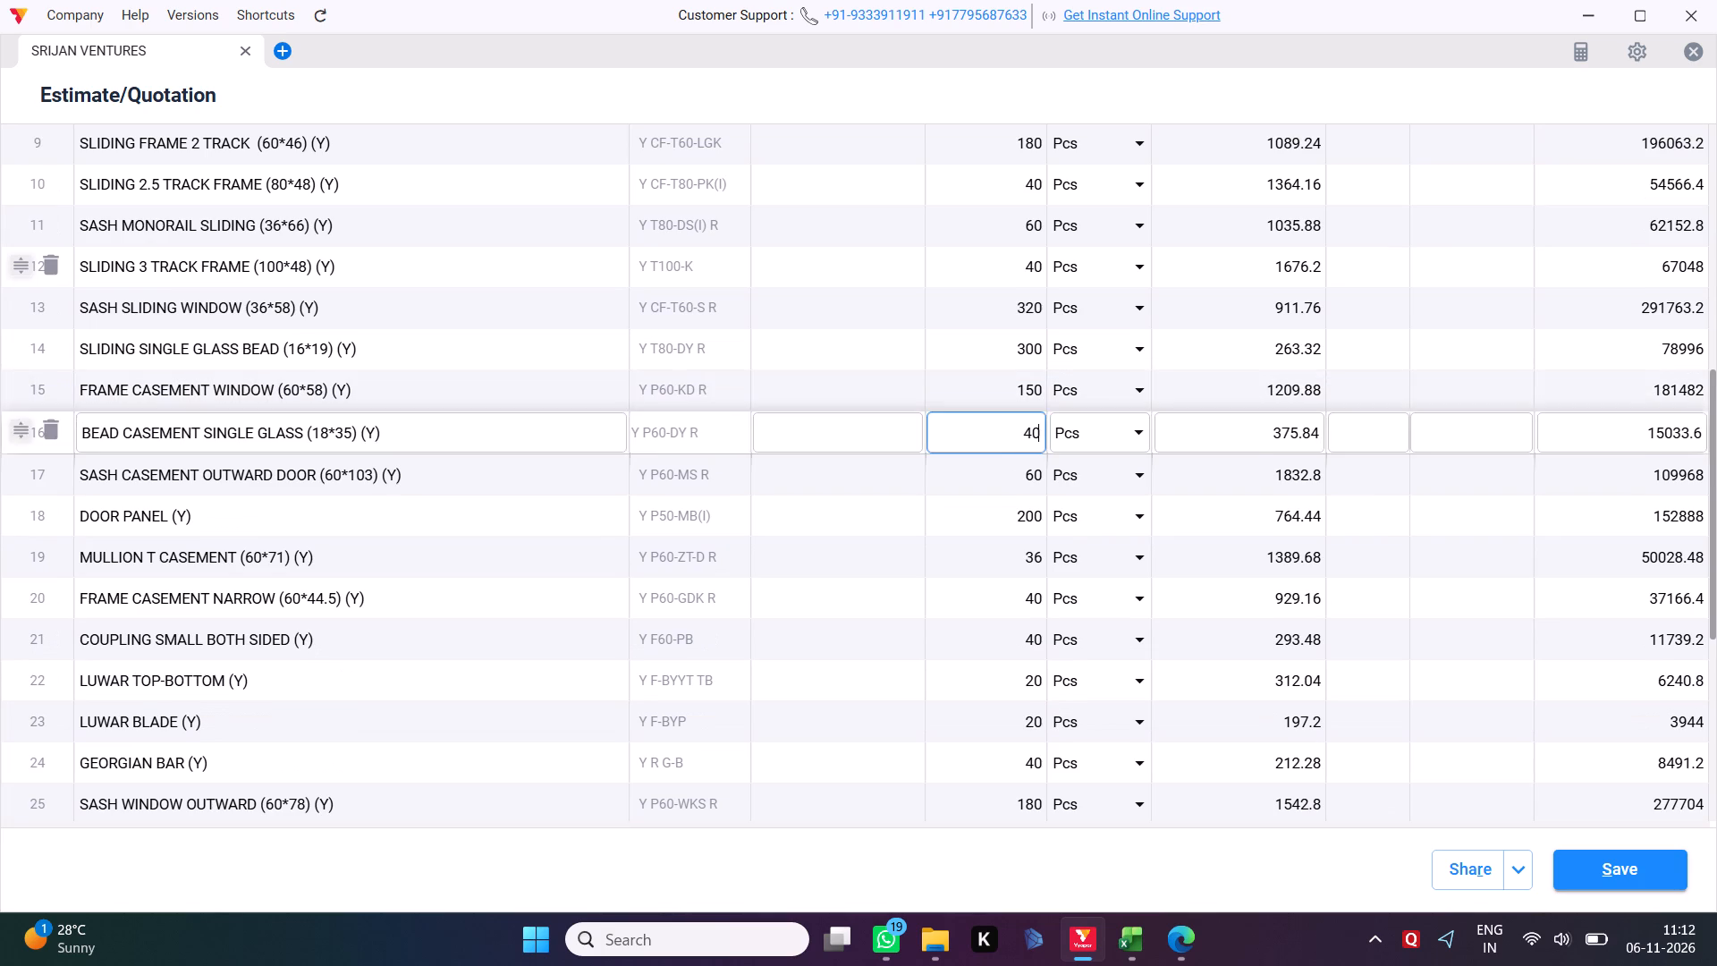
key(Down)
key(Down)
key(Down)
key(Down)
key(Down)
key(Down)
key(Down)
key(Down)
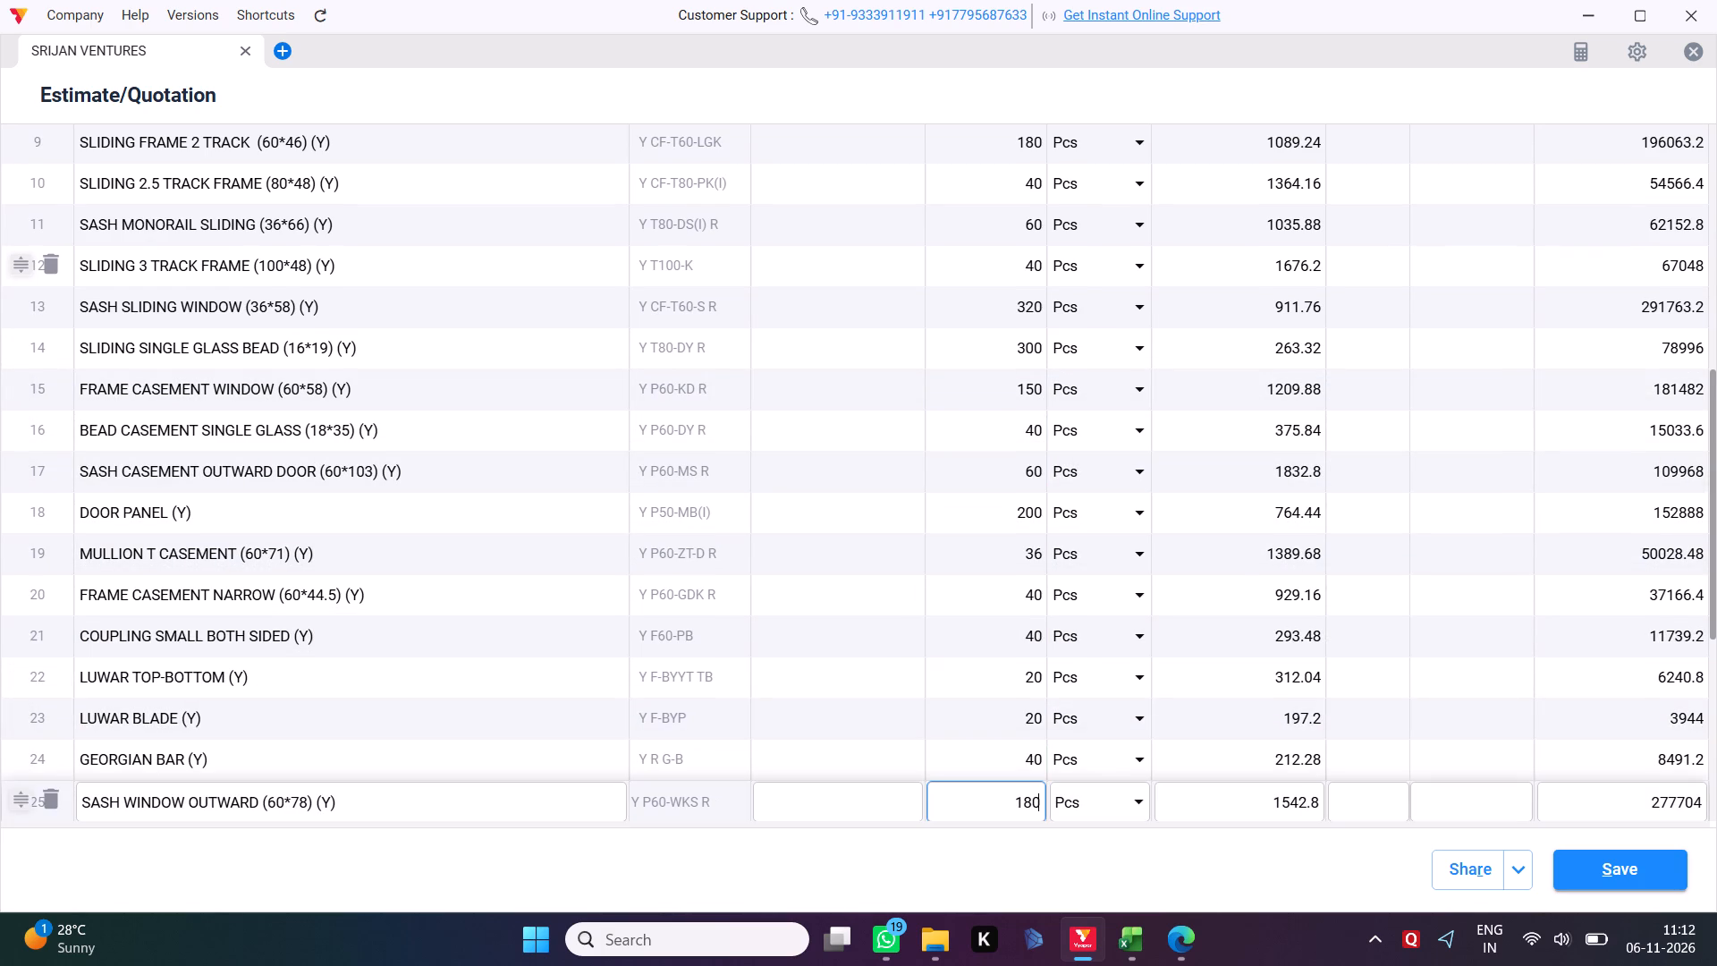
text(150)
Review the quotation's last item rows together with the quantity, tax and grand totals.
scroll(1019, 257, down, 2)
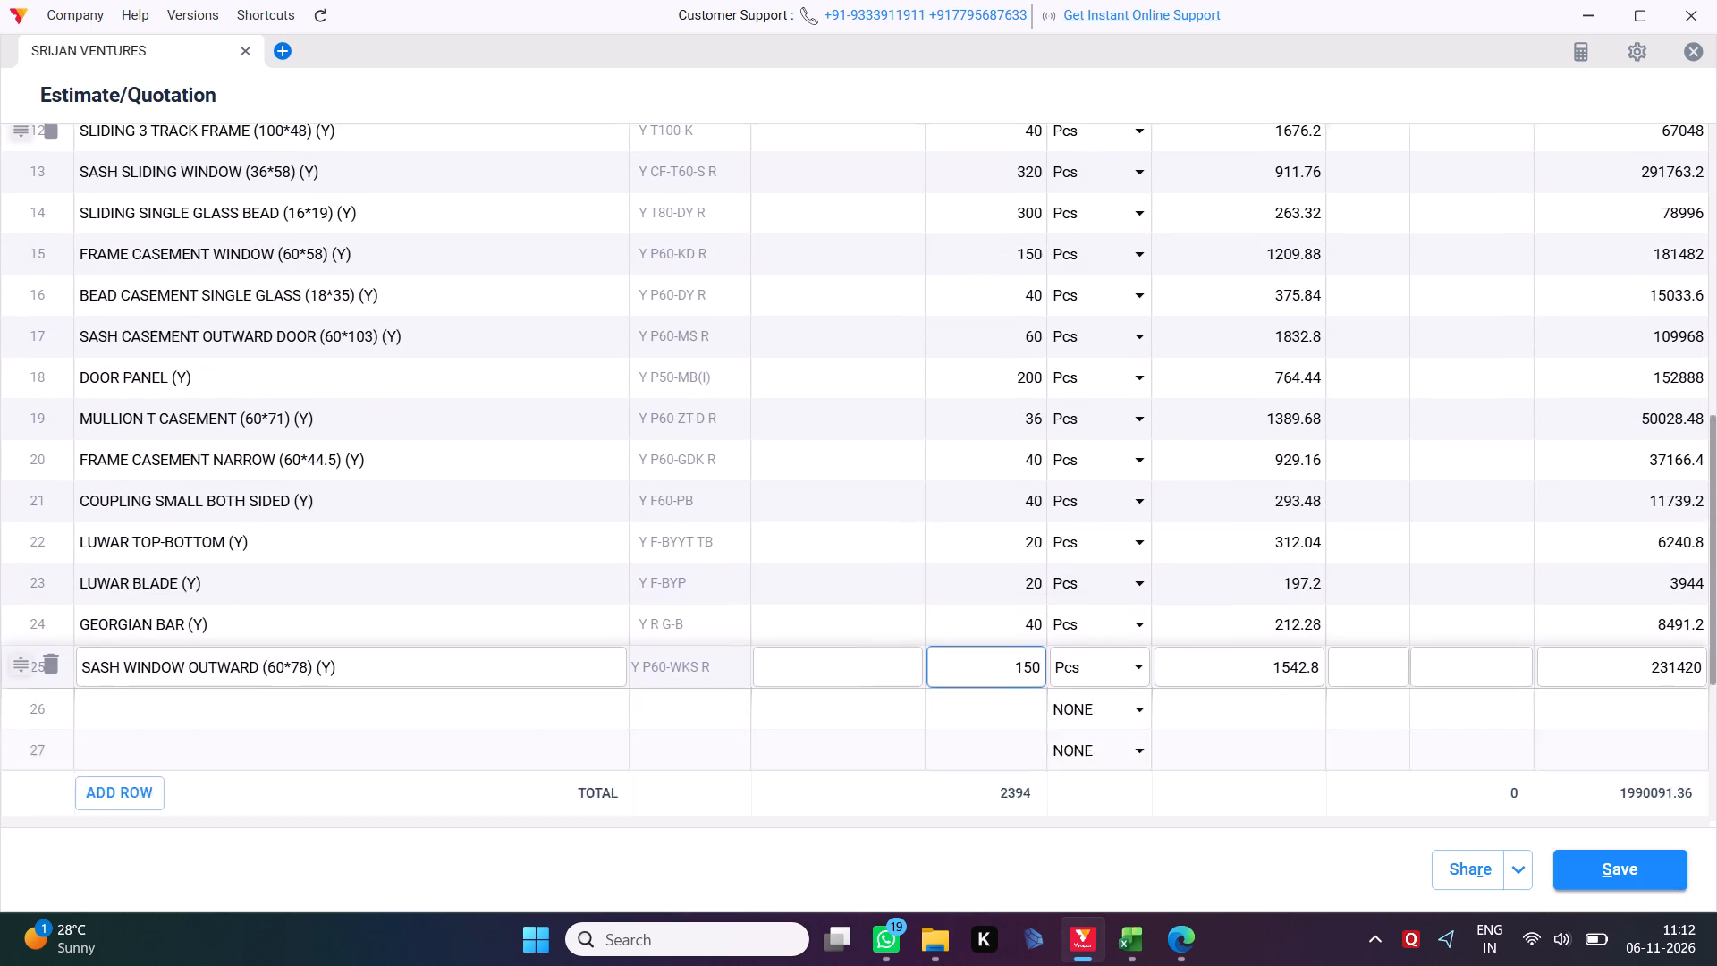
scroll(1019, 257, down, 3)
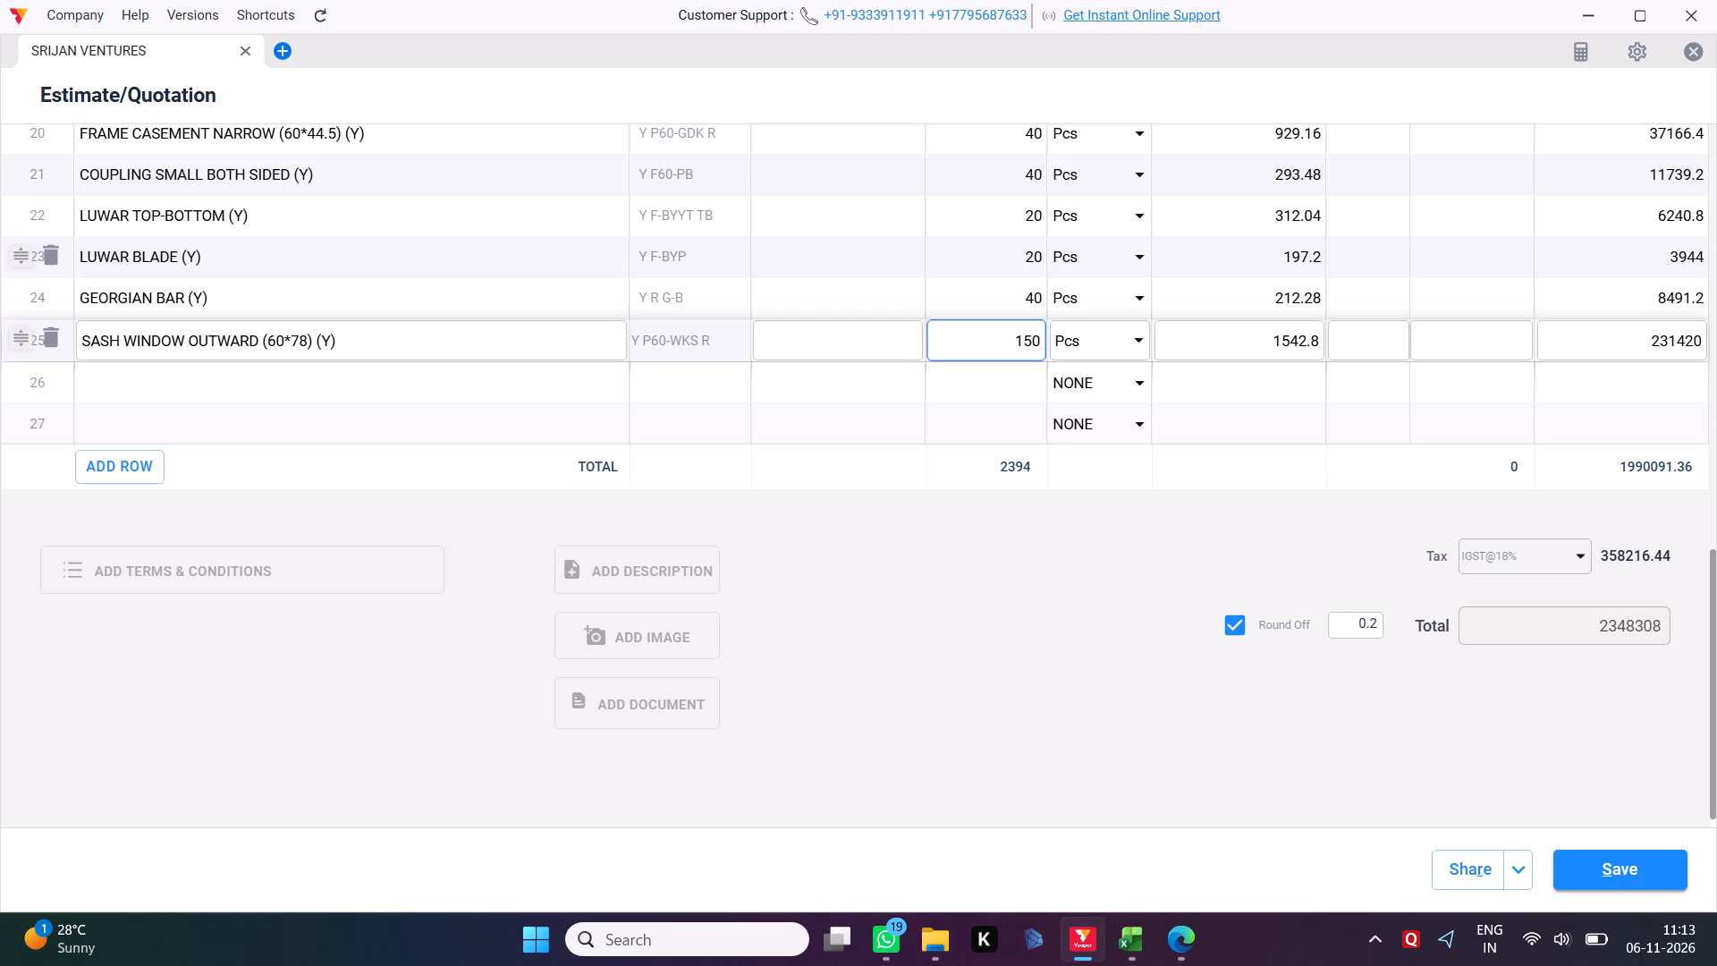
click(1019, 257)
scroll(1019, 257, up, 1)
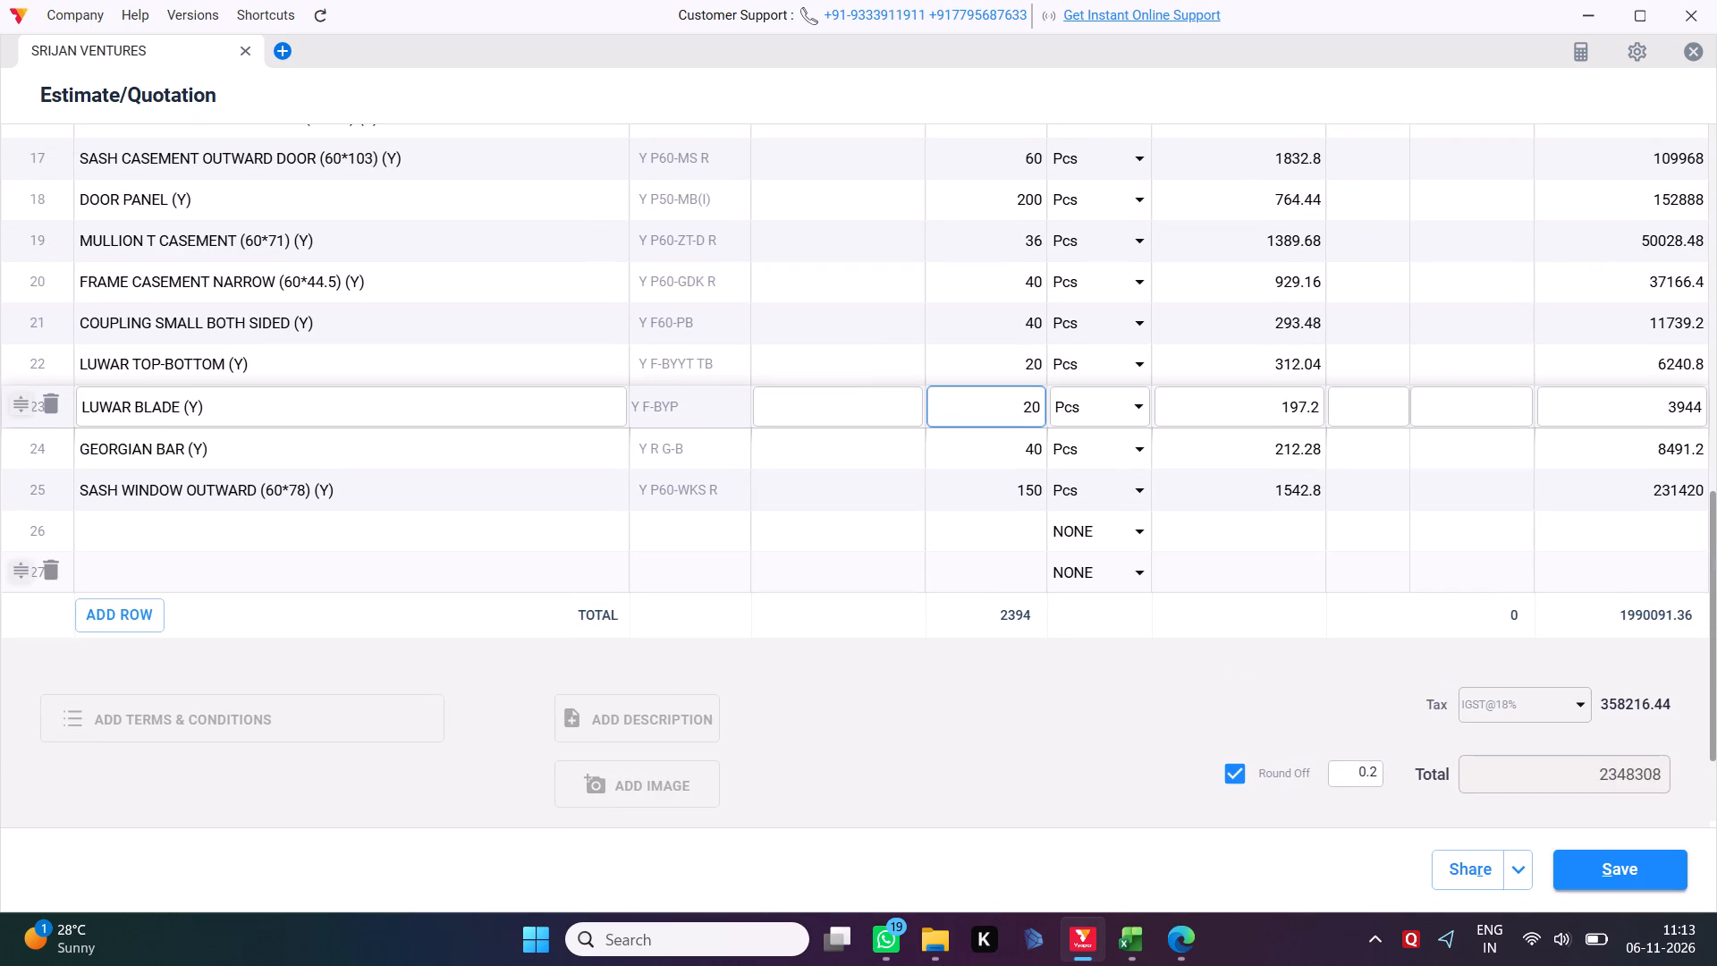
click(988, 497)
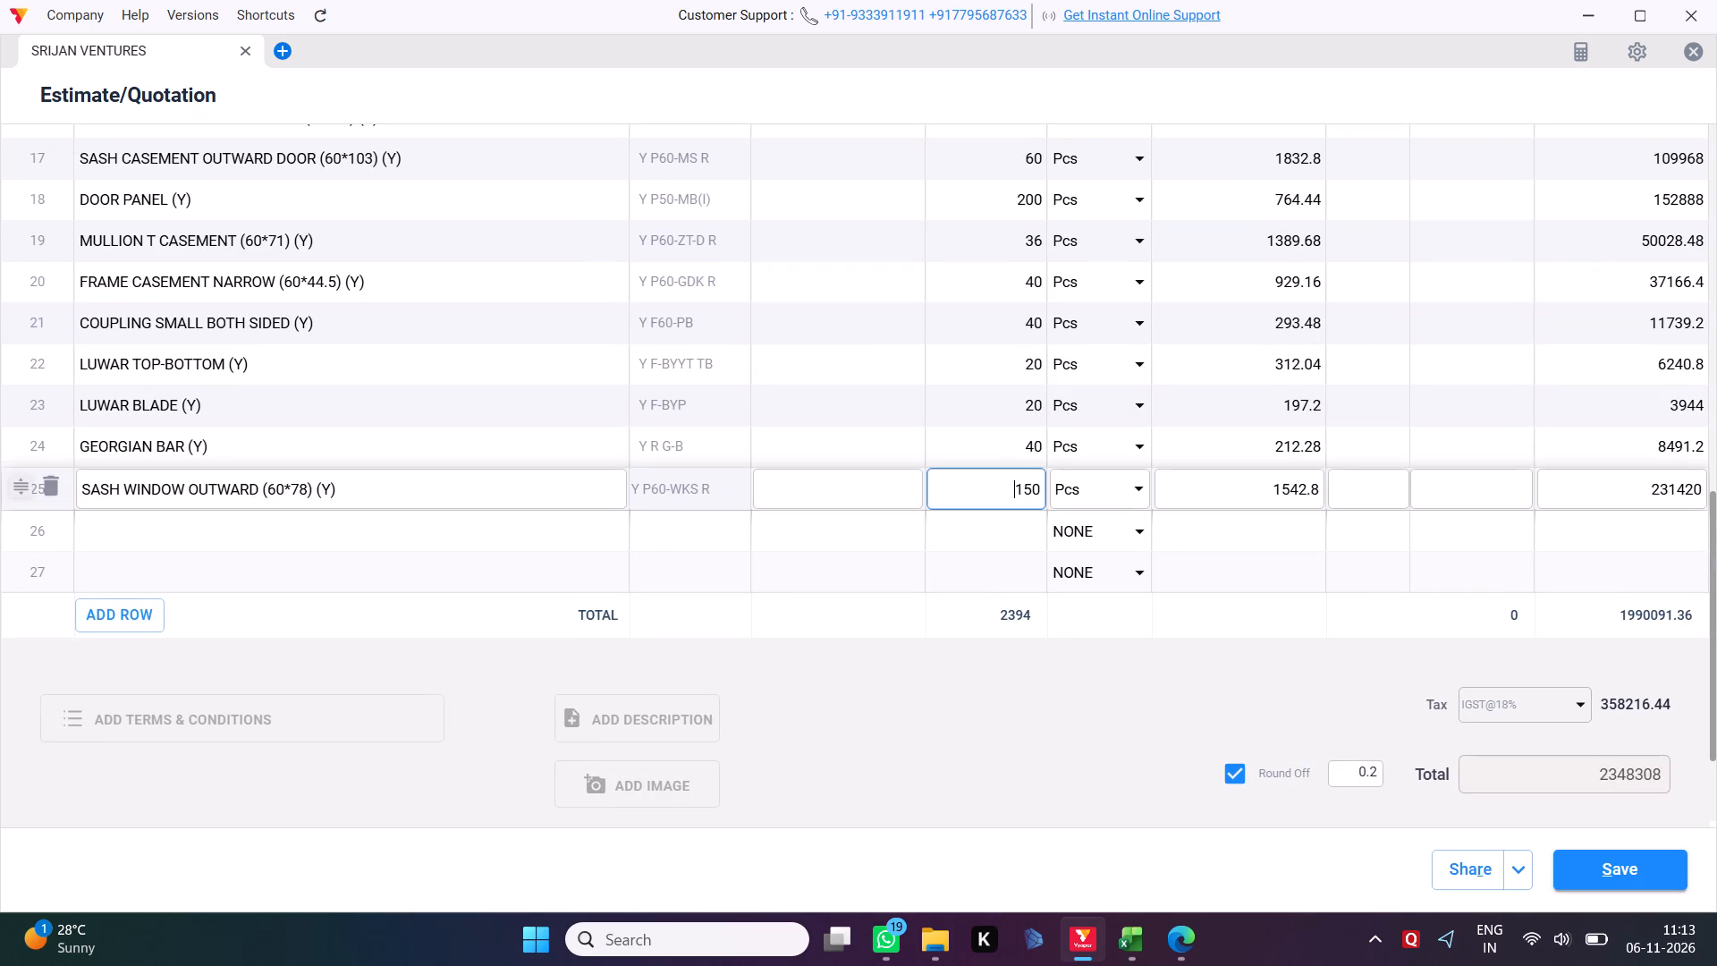
scroll(988, 497, down, 1)
Move the SASH WINDOW OUTWARD (60*78) (Y) row up to directly below FRAME CASEMENT WINDOW (60*58) (Y).
scroll(988, 490, up, 1)
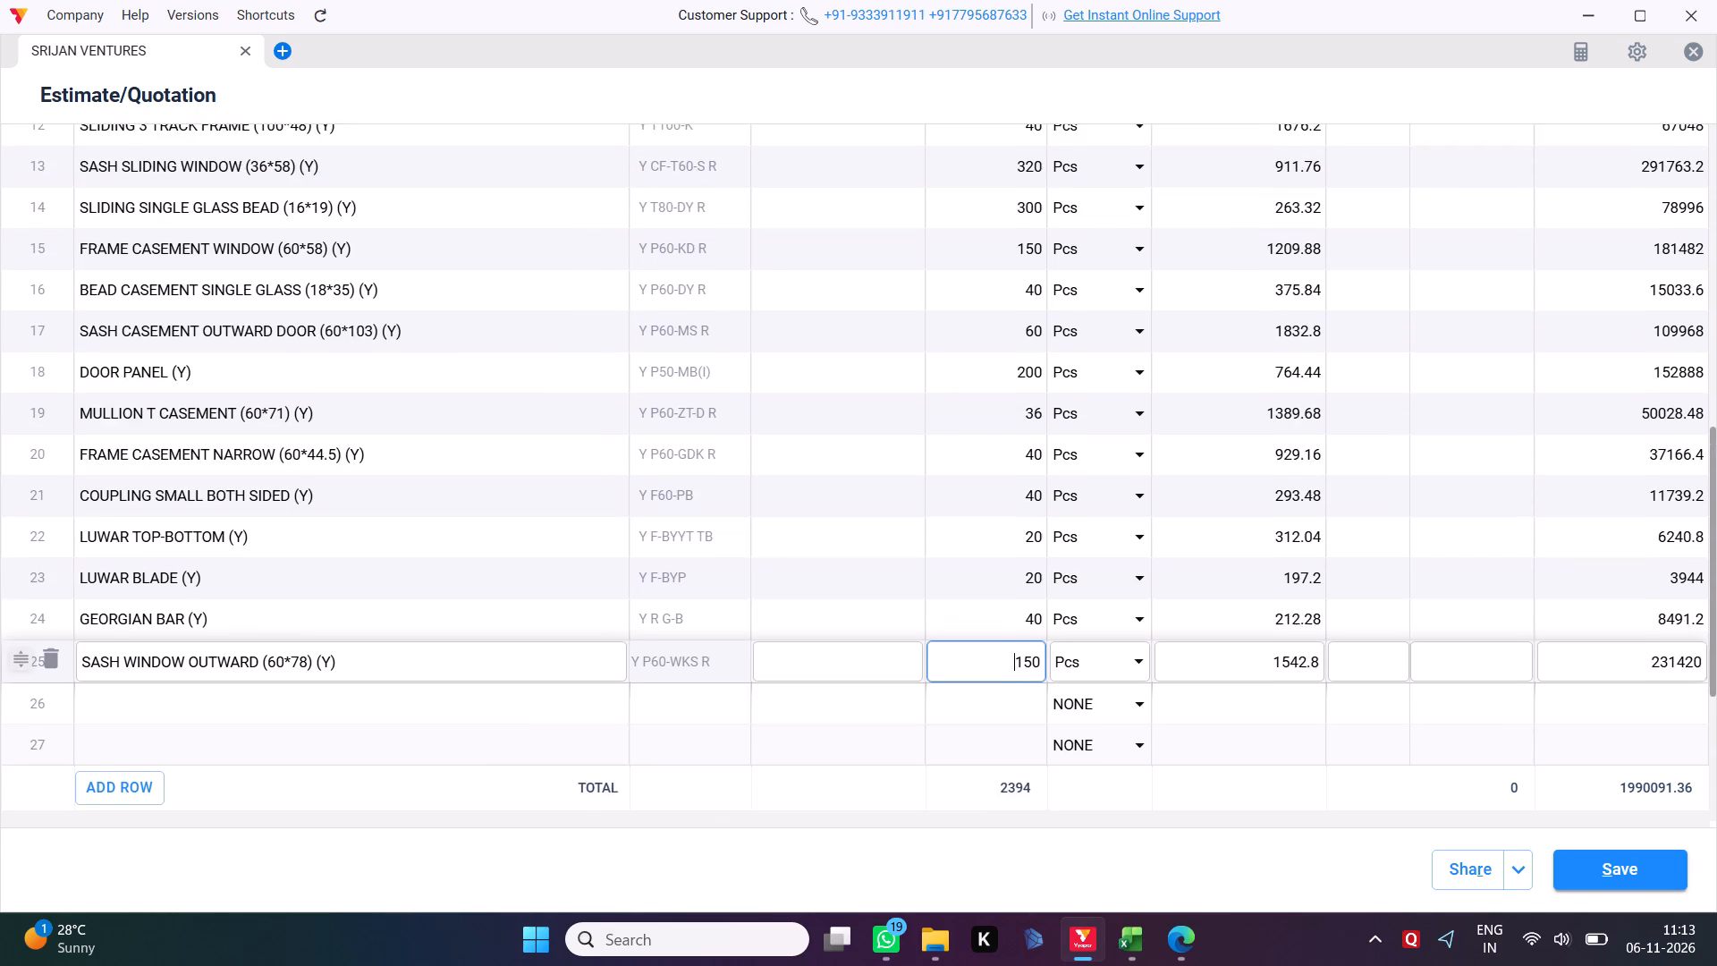
scroll(988, 490, up, 2)
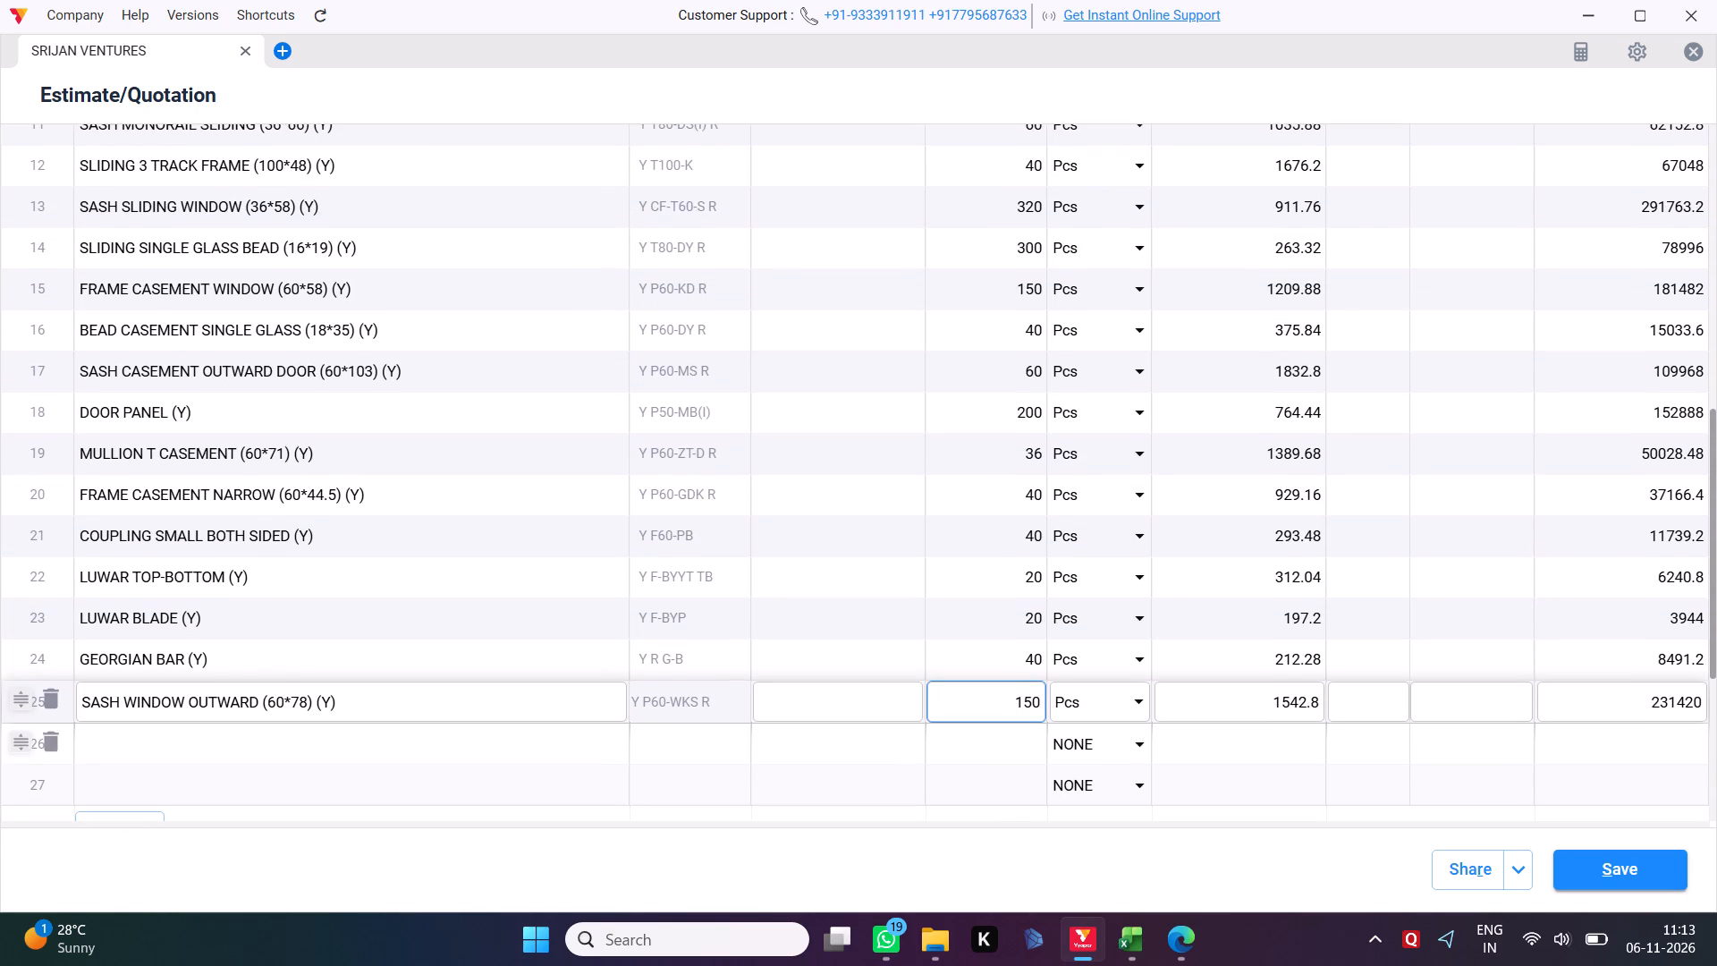
drag(21, 699, 21, 697)
drag(21, 697, 67, 345)
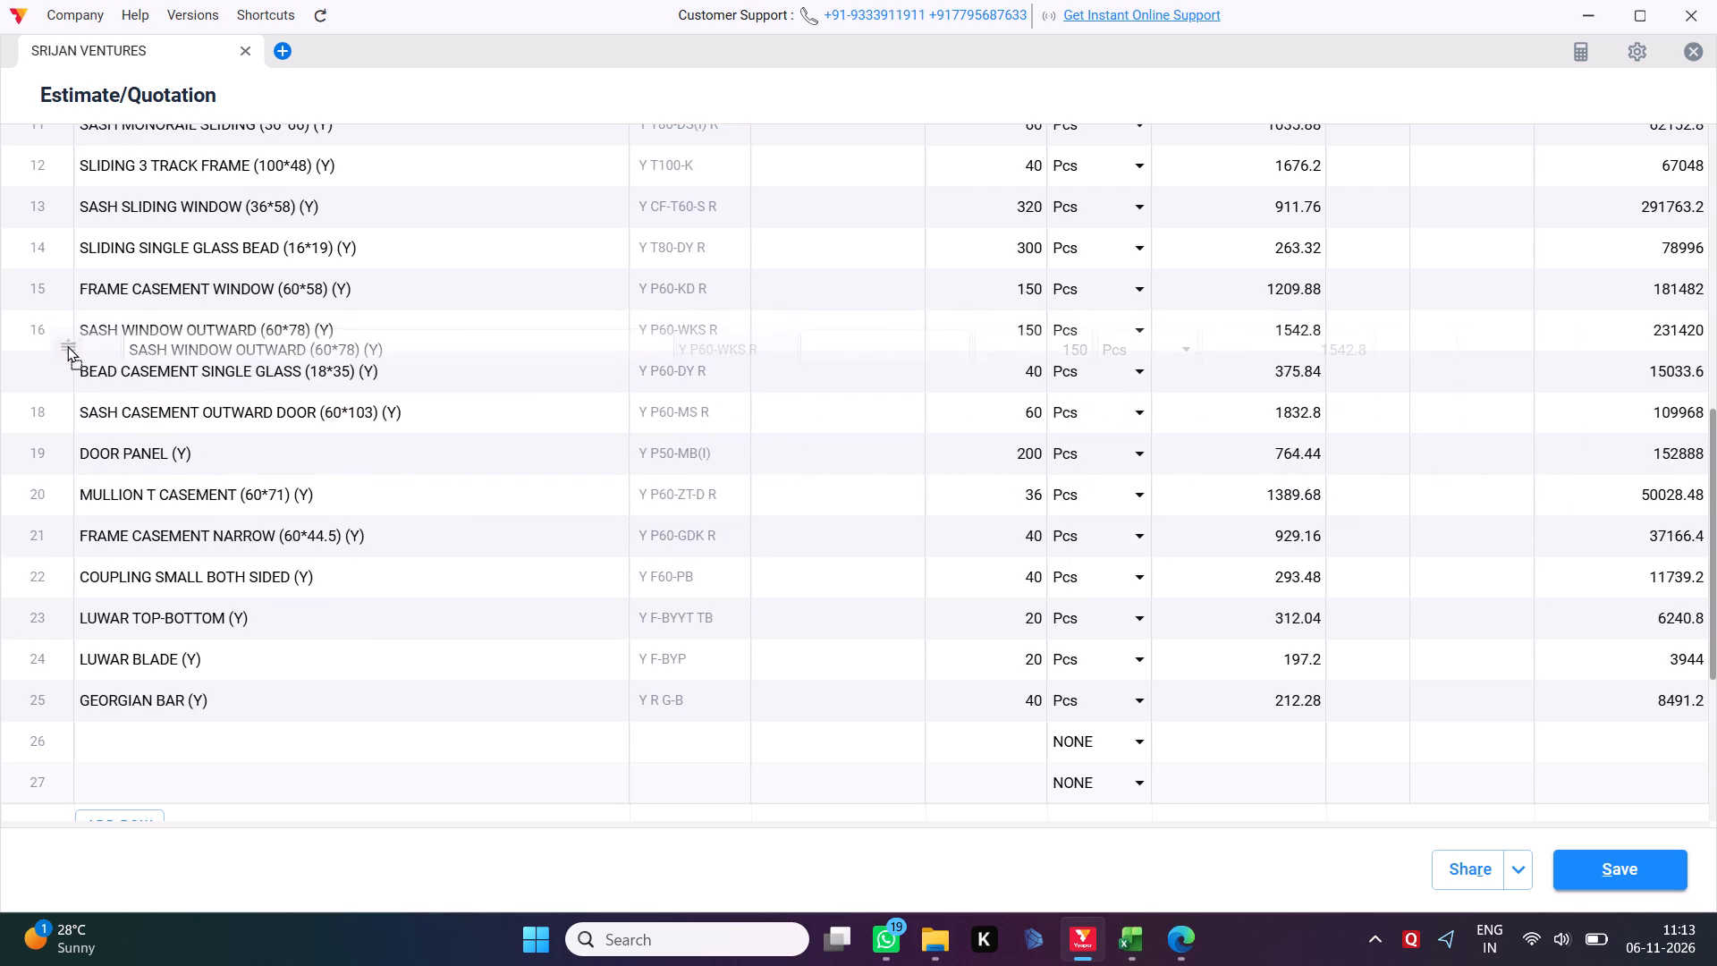
drag(67, 345, 67, 335)
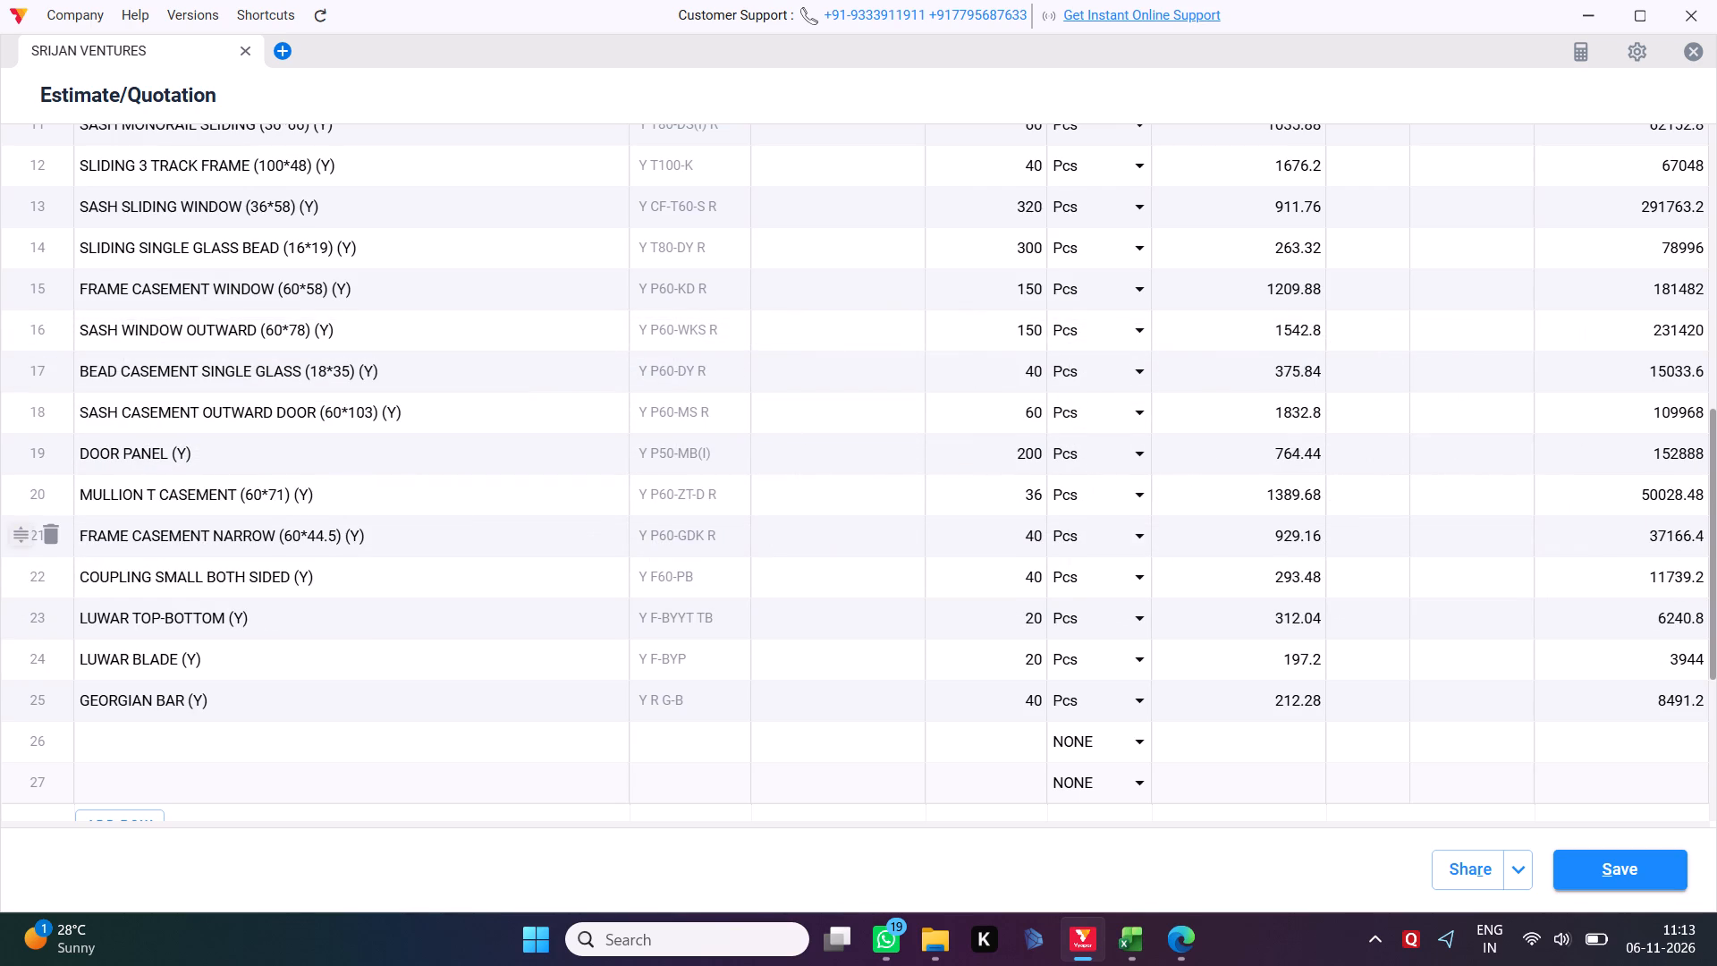
Add a description to the quotation beginning with "PROFILE WEIGHT APPROX".
scroll(802, 537, down, 3)
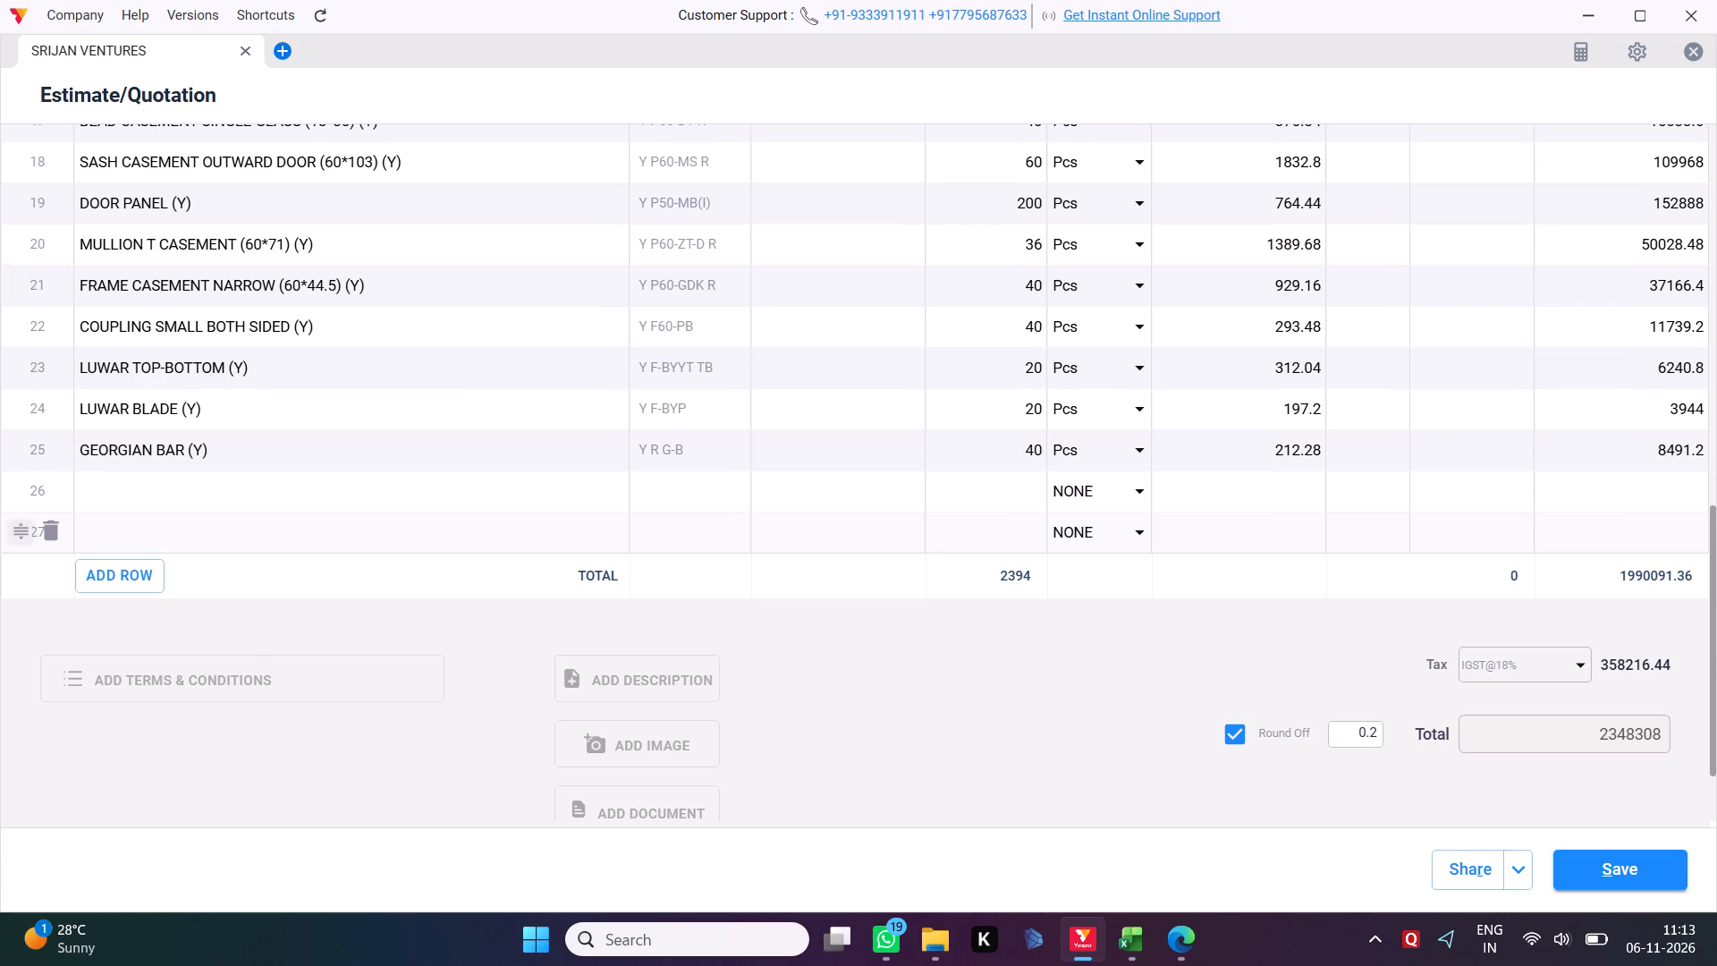
scroll(802, 537, down, 2)
click(629, 567)
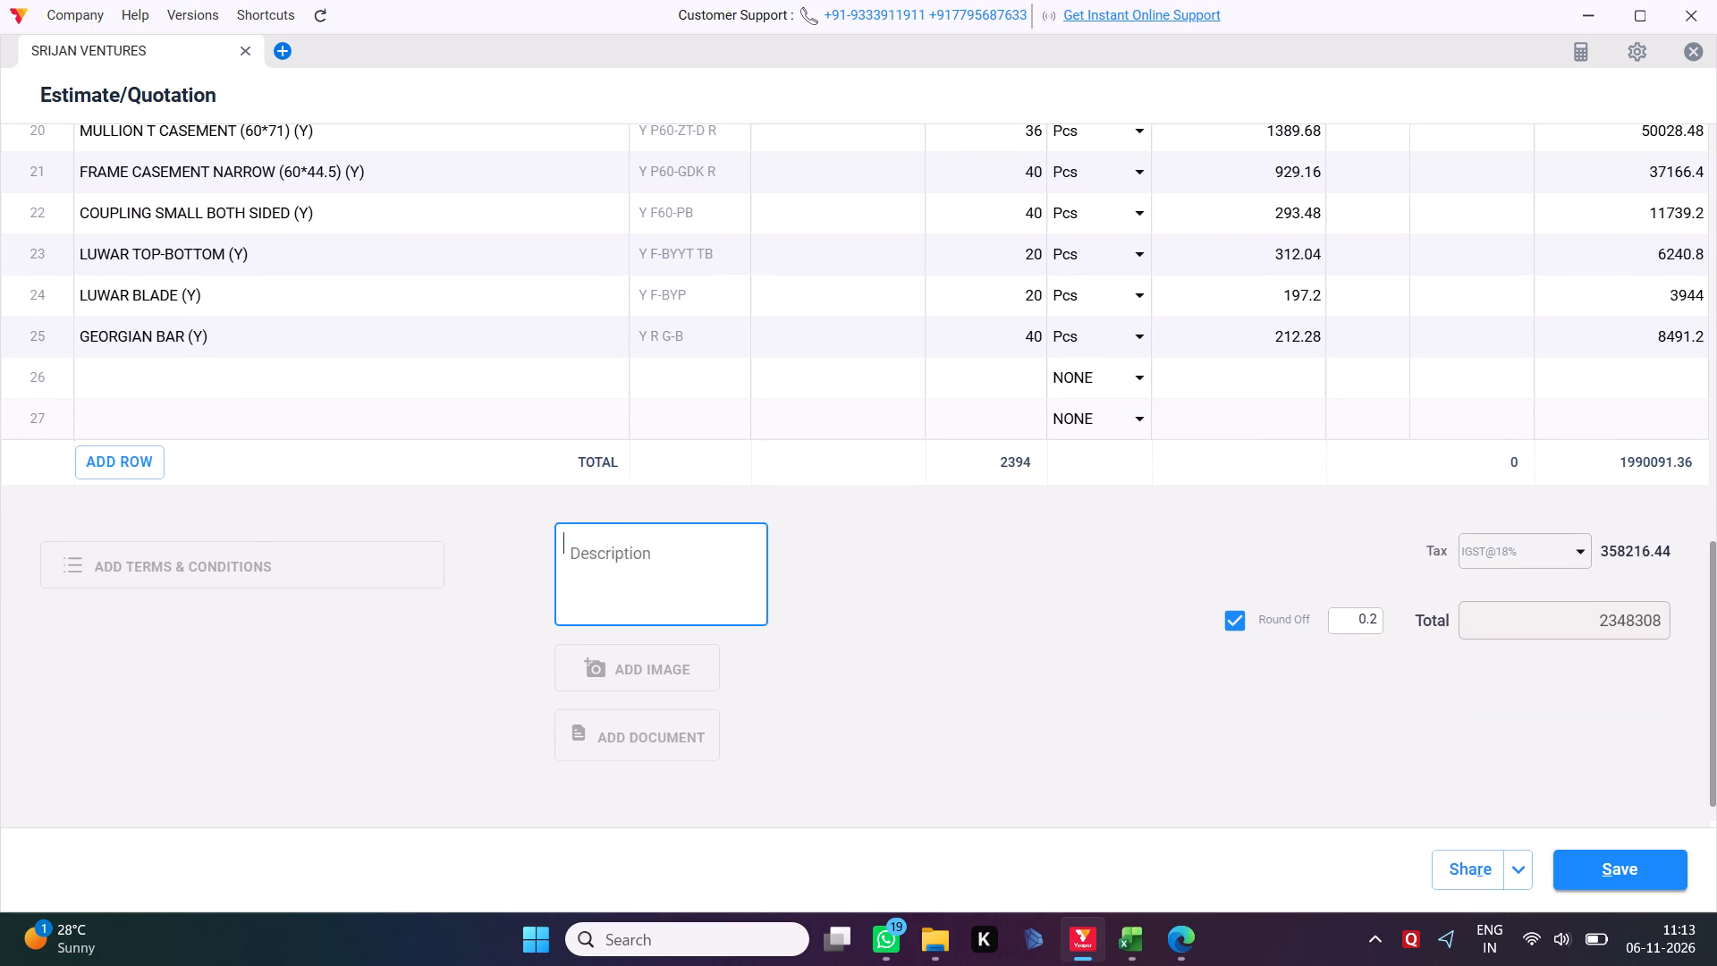
text(PROFILE WEIGHT)
key(space)
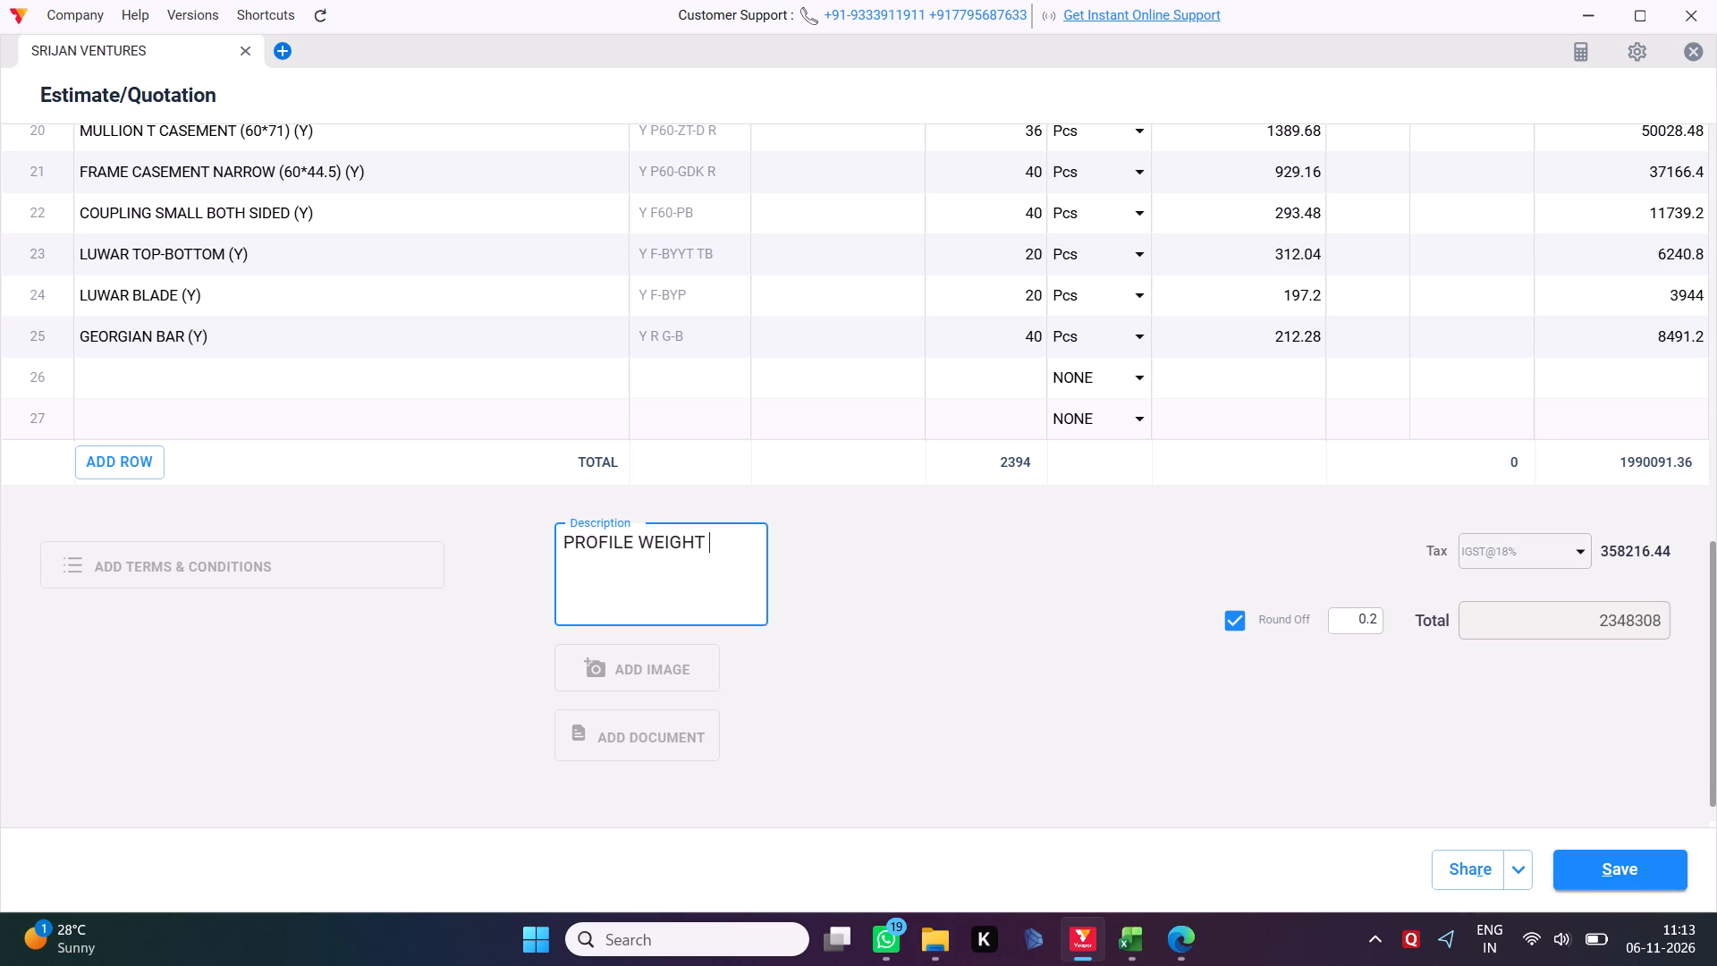
text(APP)
text(ROX)
key(space)
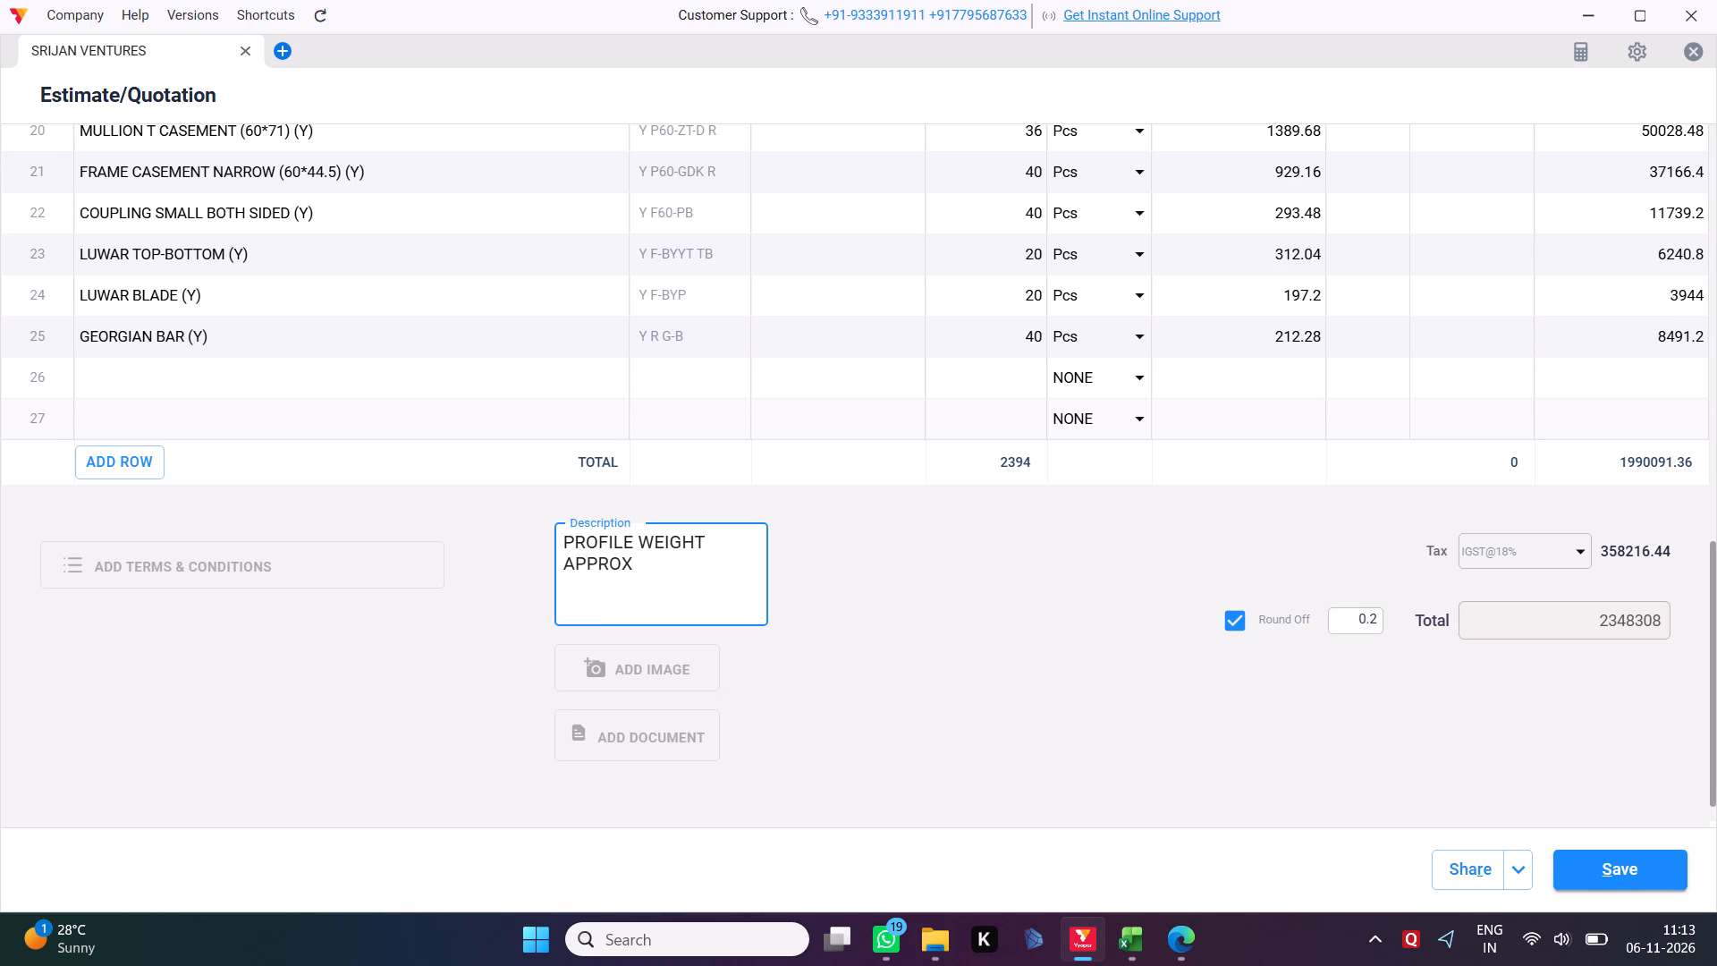
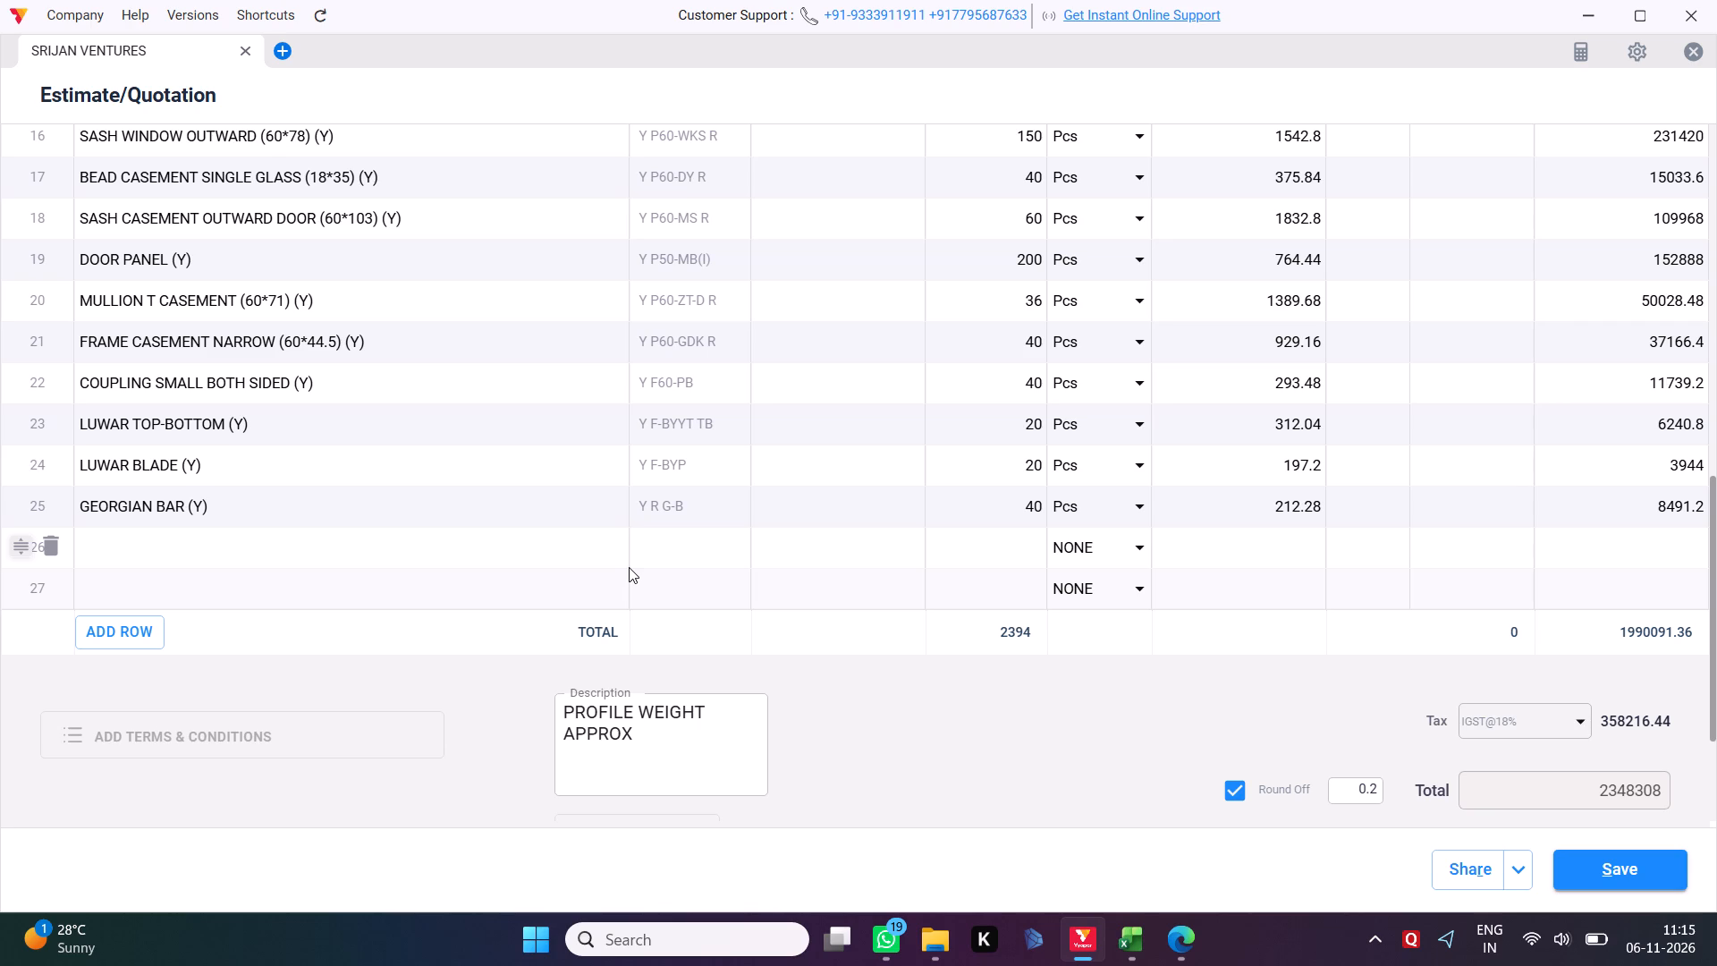
Set the quantity of SLIDING 3 TRACK FRAME (112*52) (Y) to 12 pieces.
scroll(629, 567, up, 6)
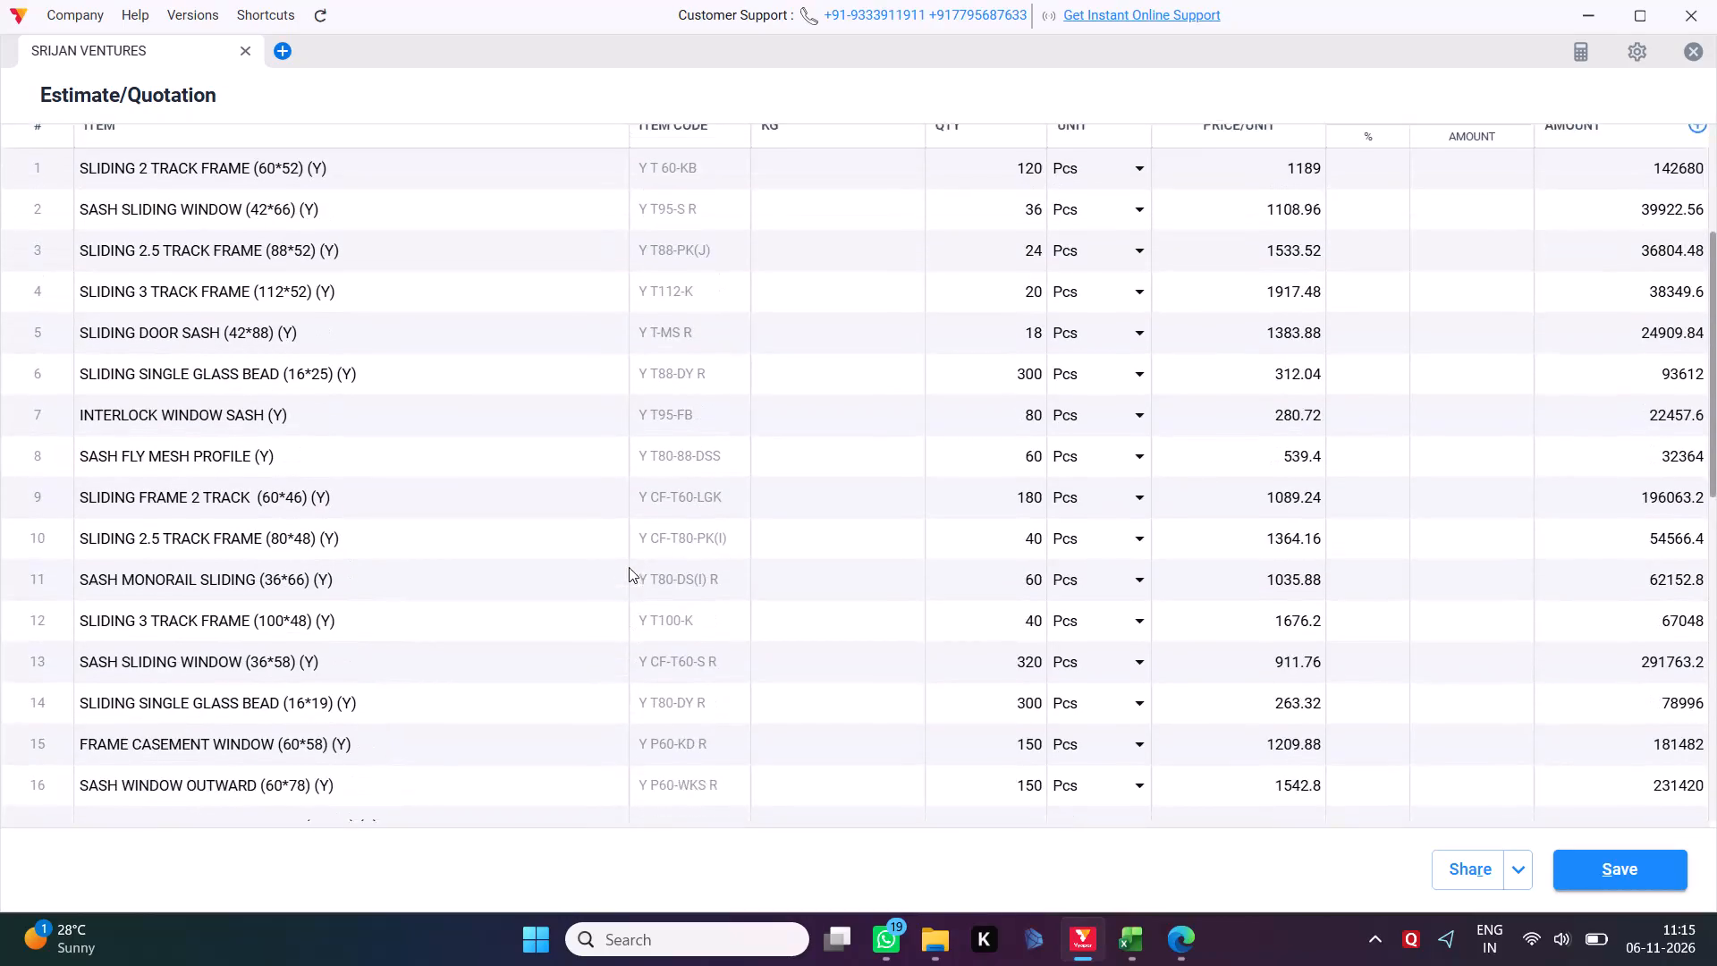
click(982, 342)
key(Right)
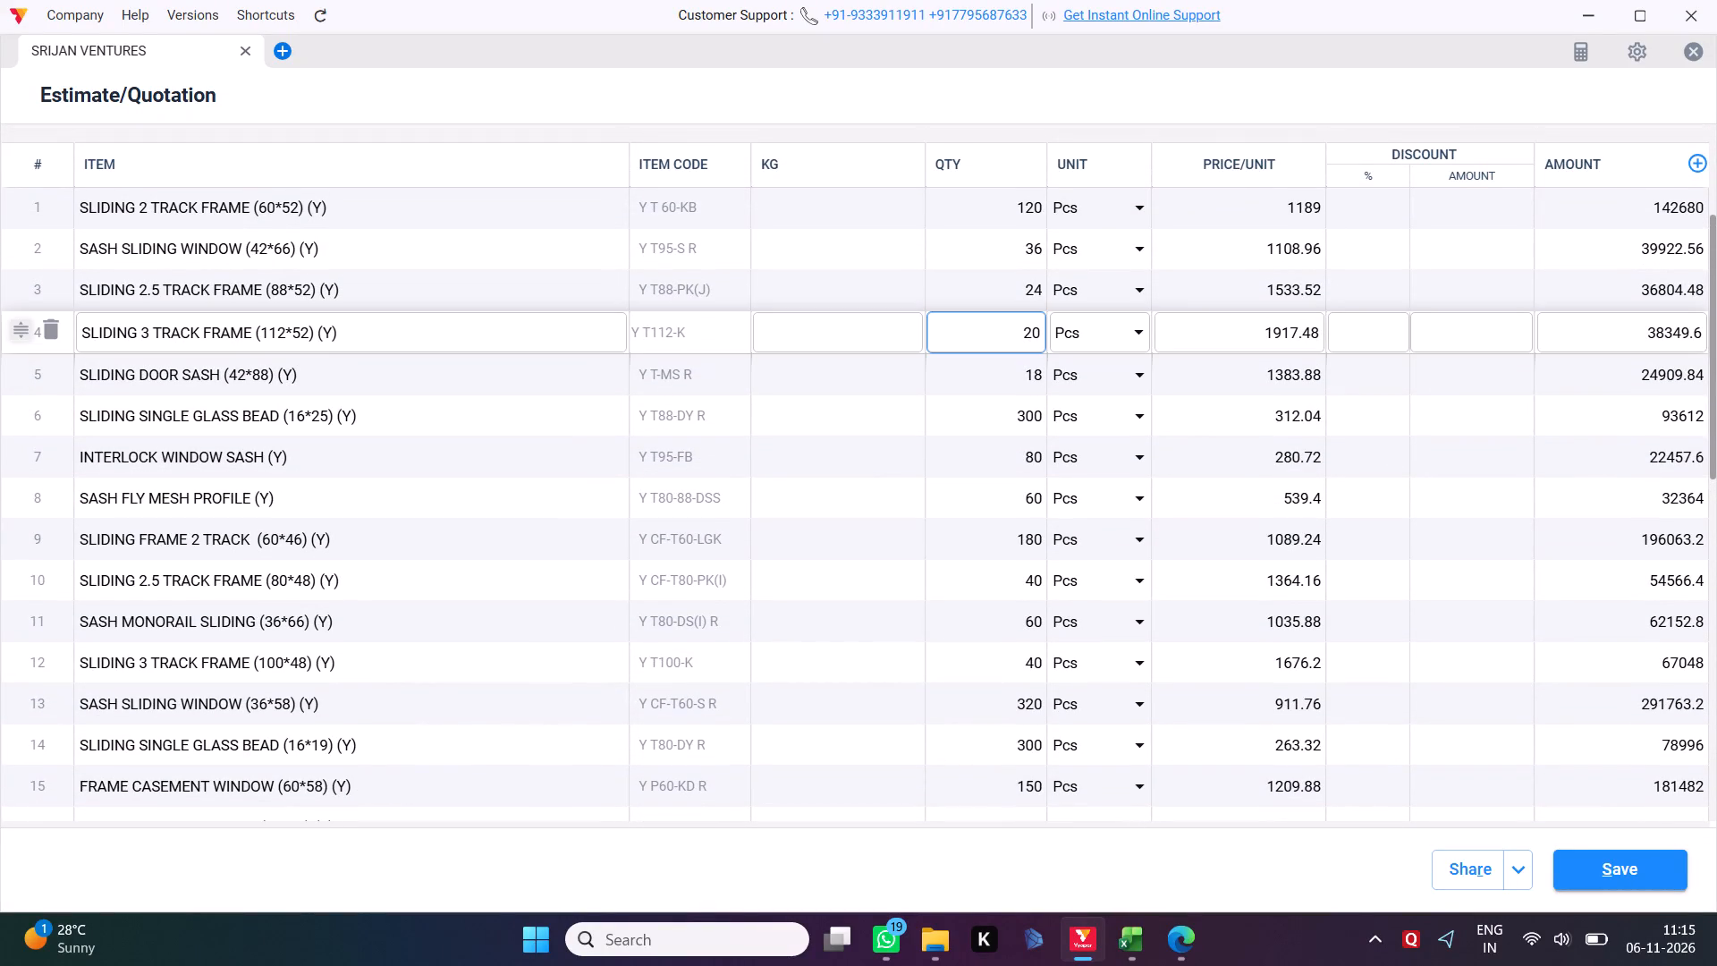
key(Right)
key(Right)
key(BackSpace)
key(BackSpace)
text(12)
Set the quantity of SLIDING 2 TRACK FRAME (60*52) (Y) to 108 pieces.
click(989, 221)
key(Right)
key(Right)
key(Right)
key(Right)
key(BackSpace)
key(BackSpace)
key(BackSpace)
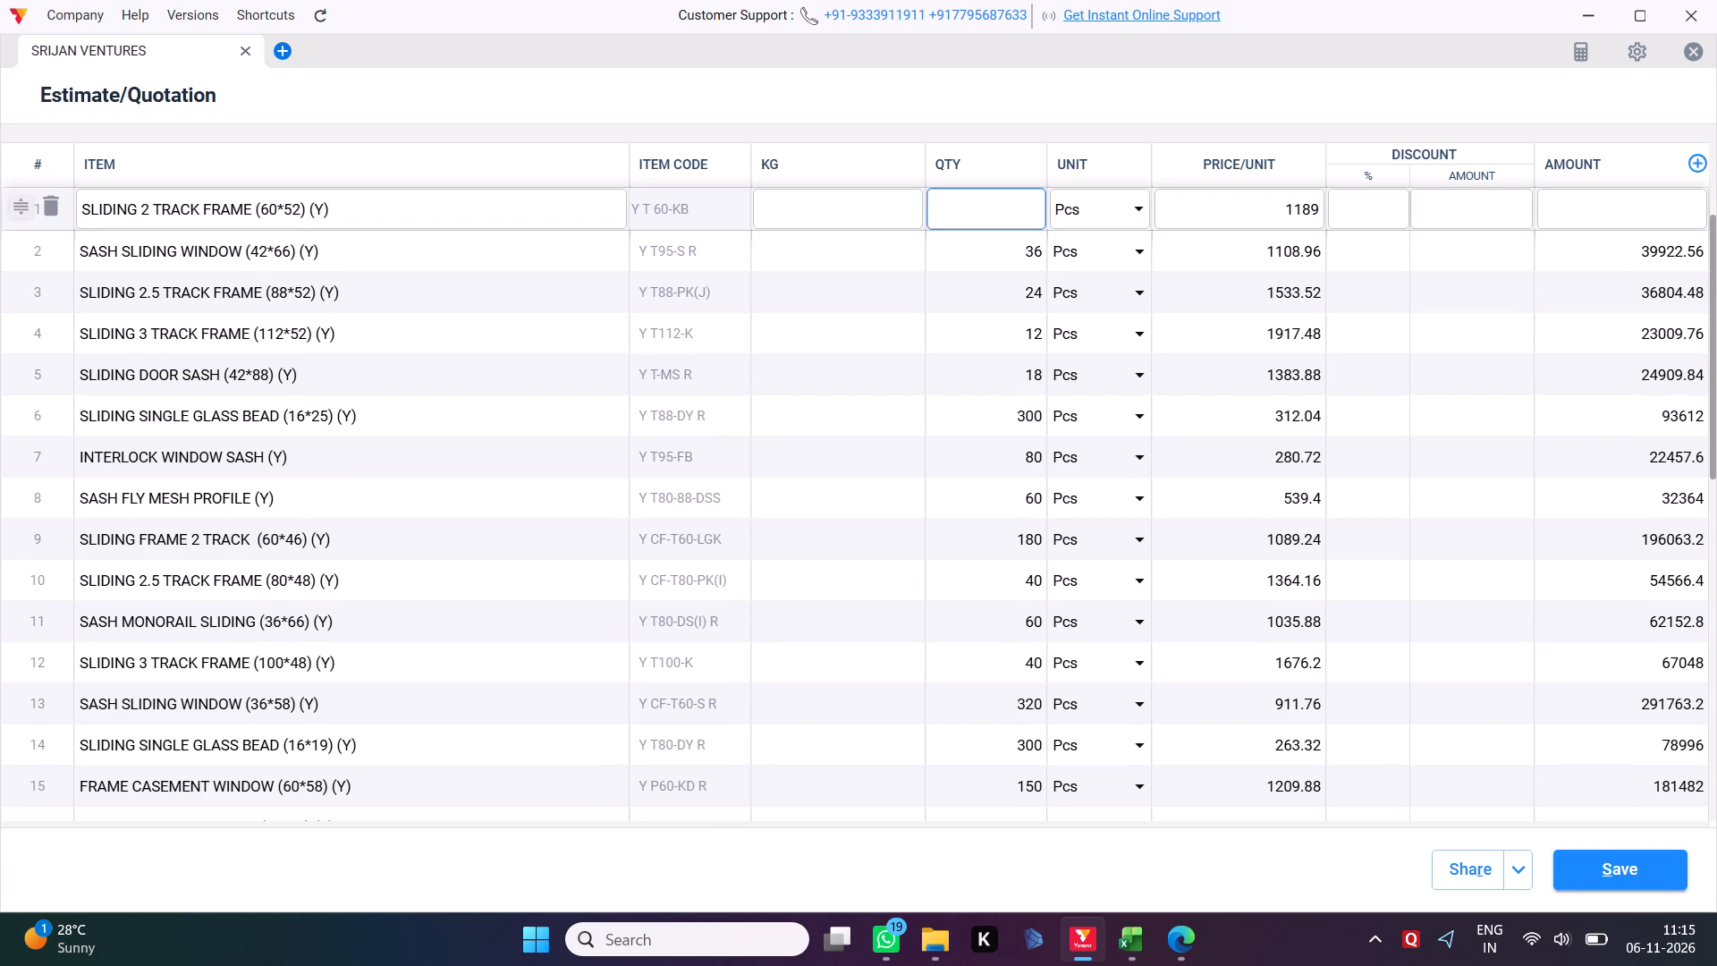
text(108)
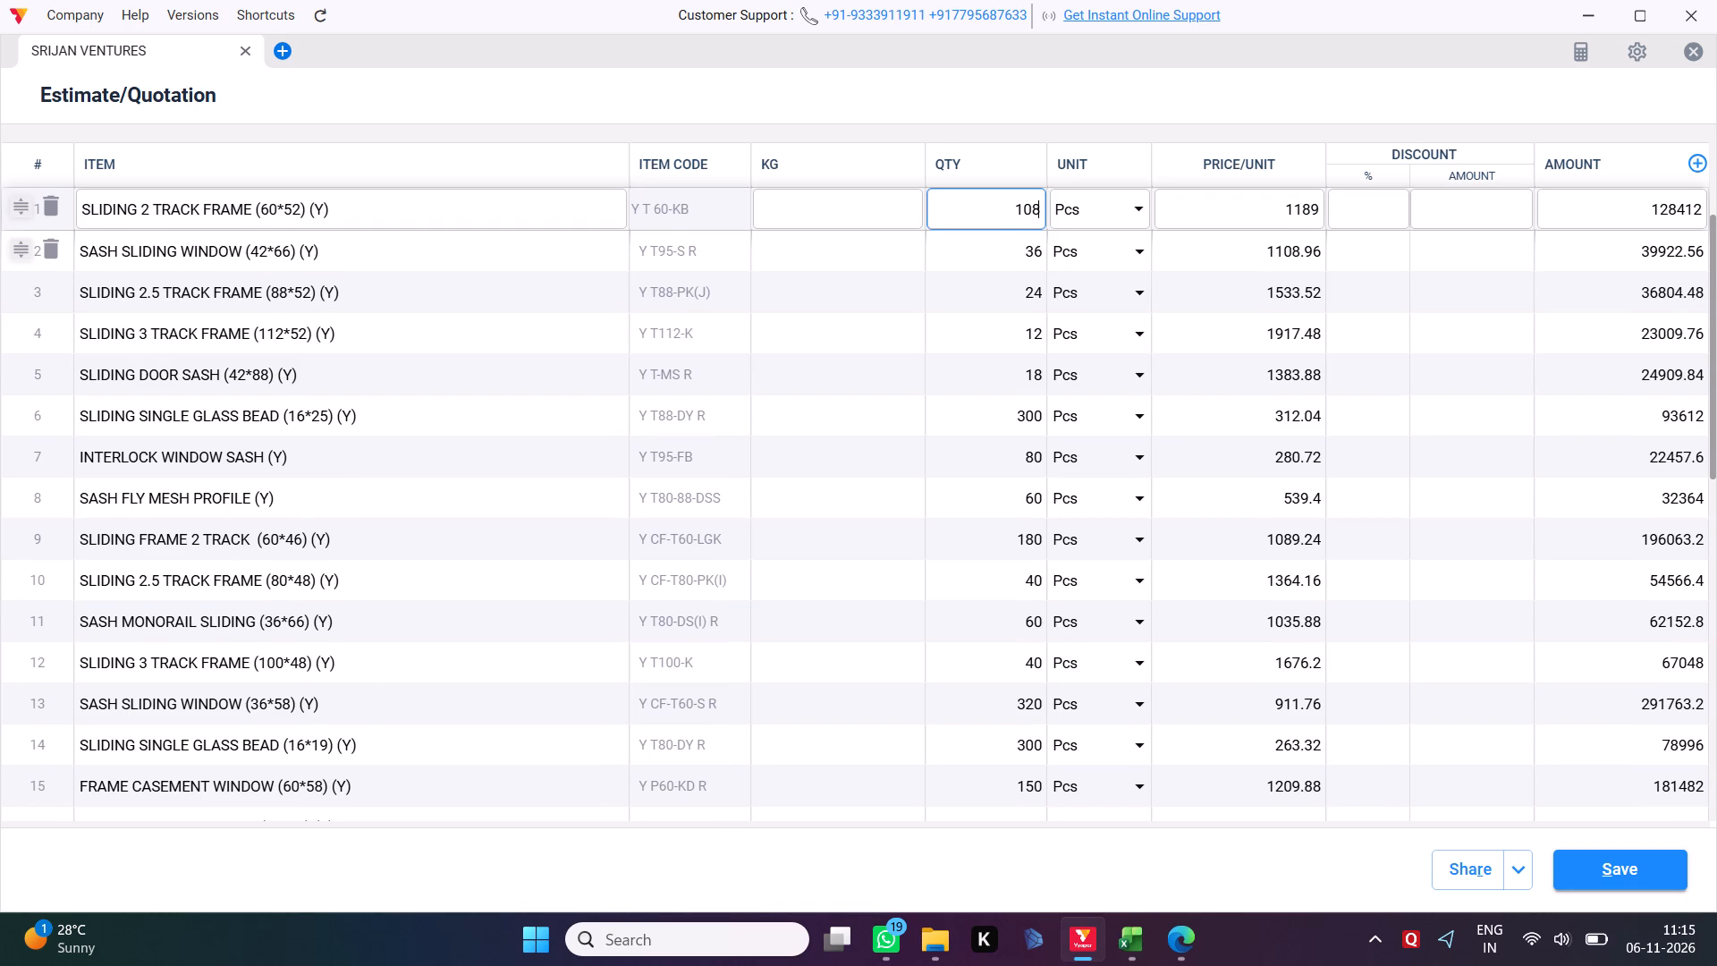
Set the quantity of SLIDING 2.5 TRACK FRAME (88*52) (Y) to 20 pieces.
click(995, 246)
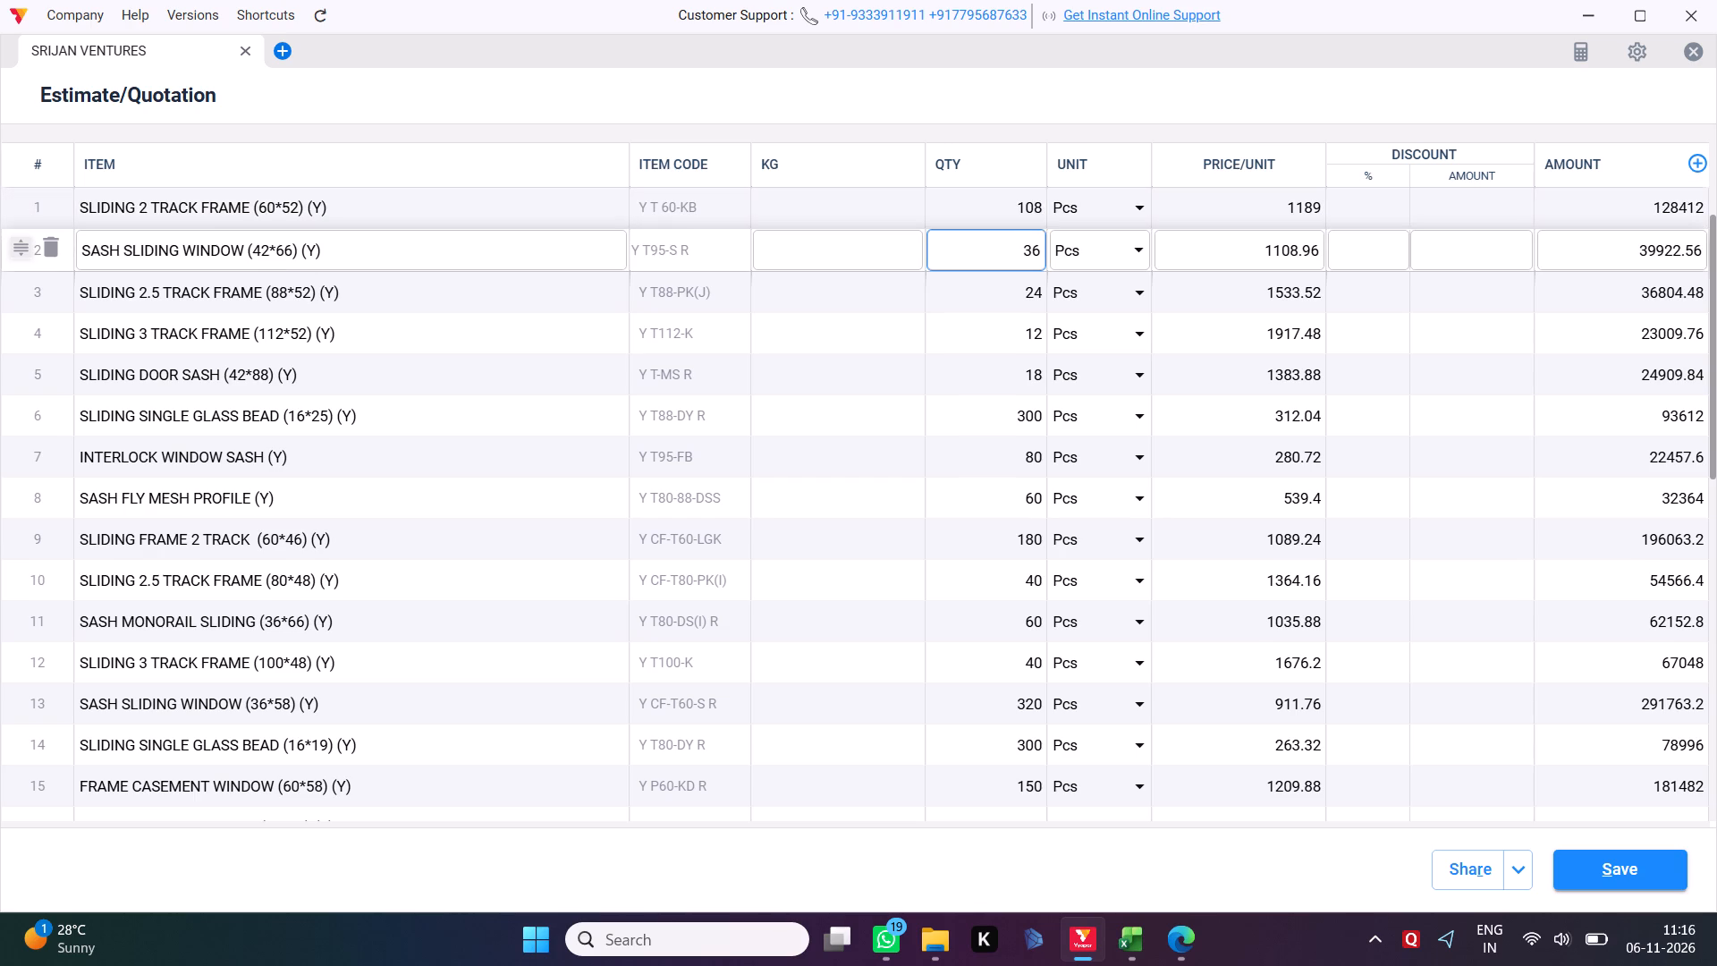
click(999, 291)
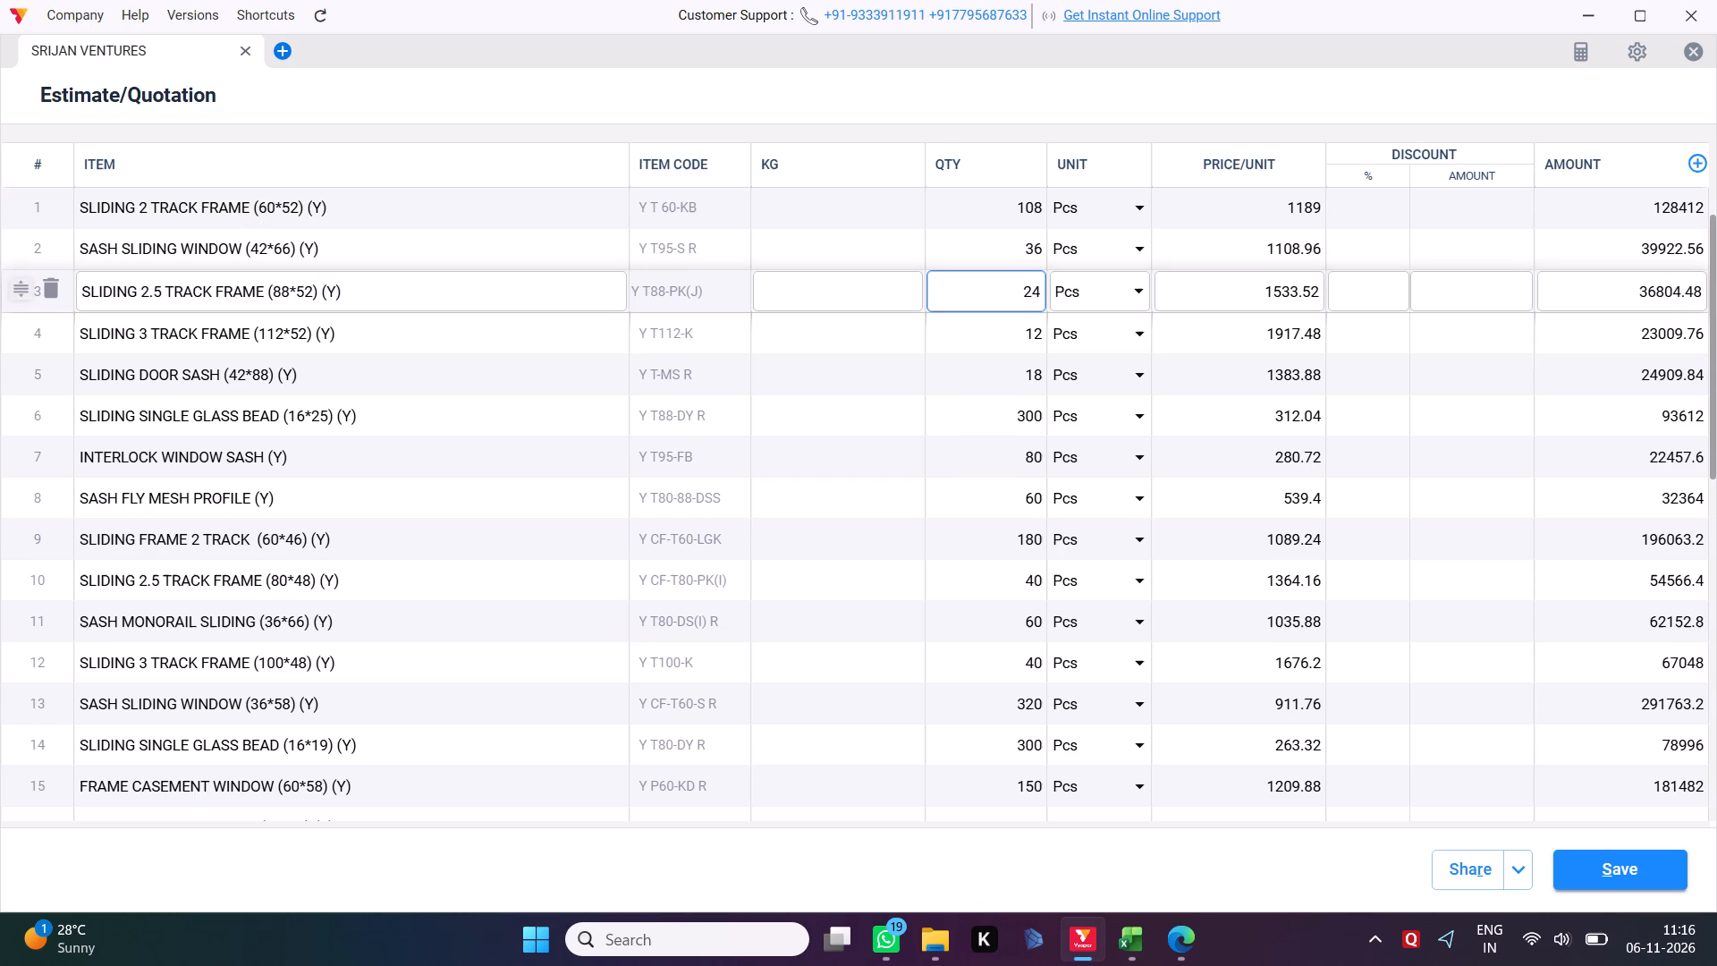
key(Right)
key(Right)
key(Right)
key(Right)
key(BackSpace)
key(BackSpace)
text(20)
Review the remaining item quantities and the totals row to decide which other quantities need reducing.
scroll(999, 291, down, 2)
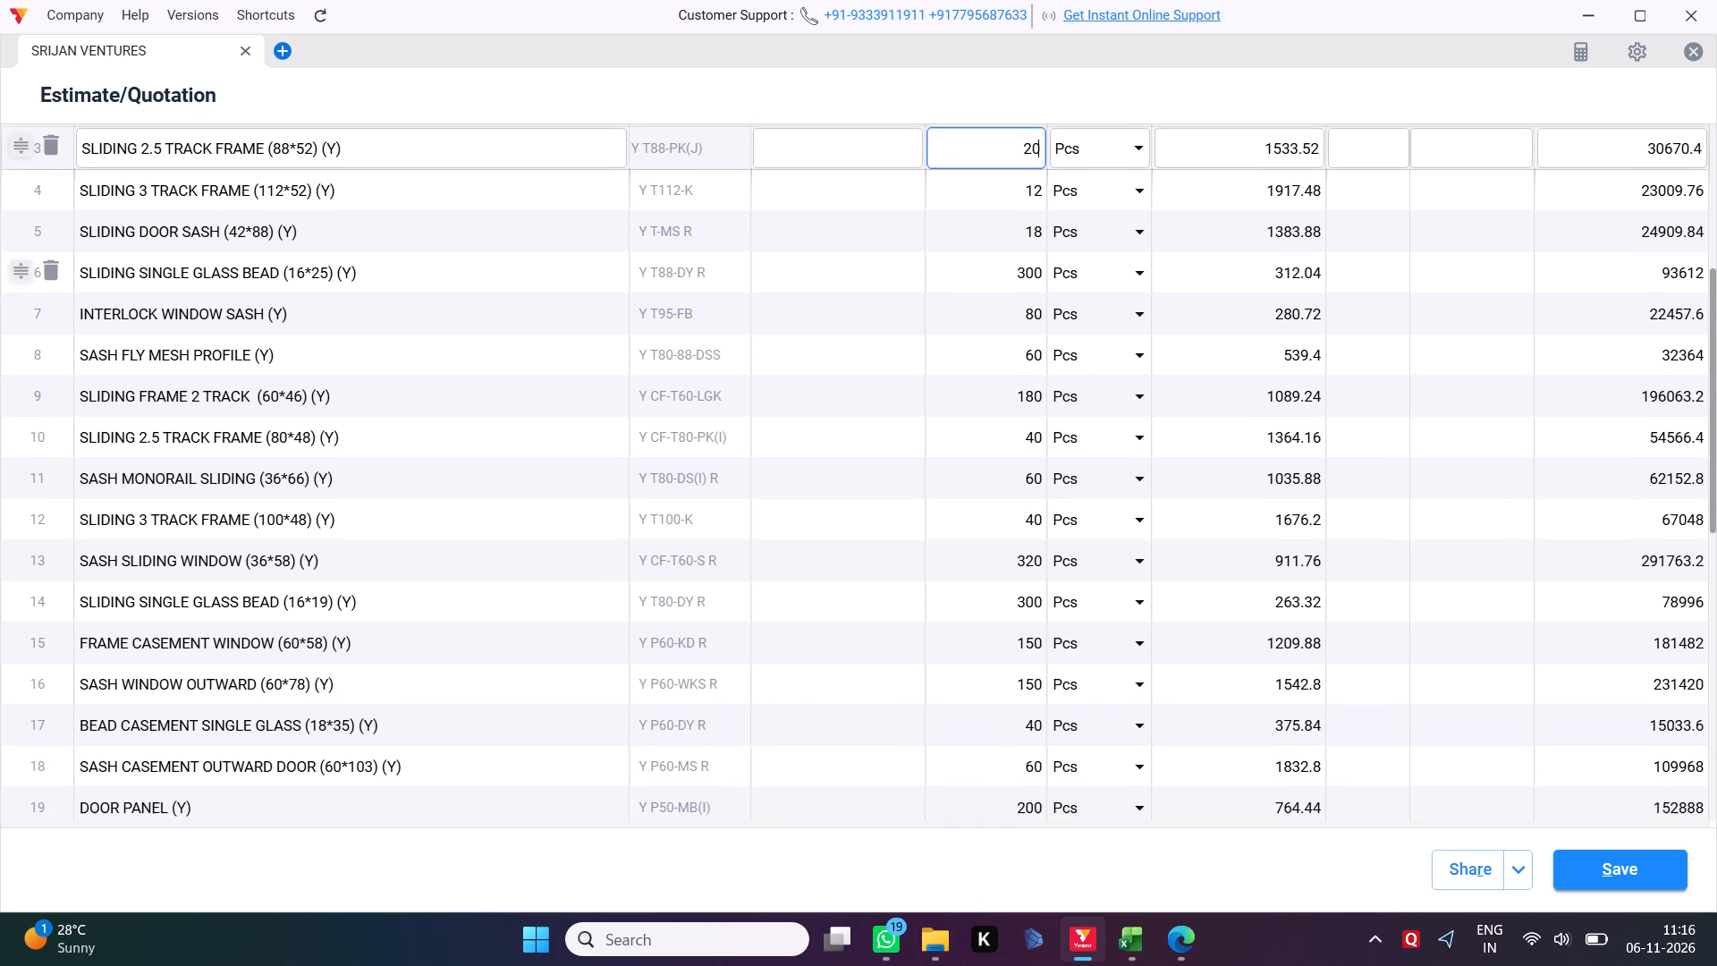
scroll(999, 291, down, 2)
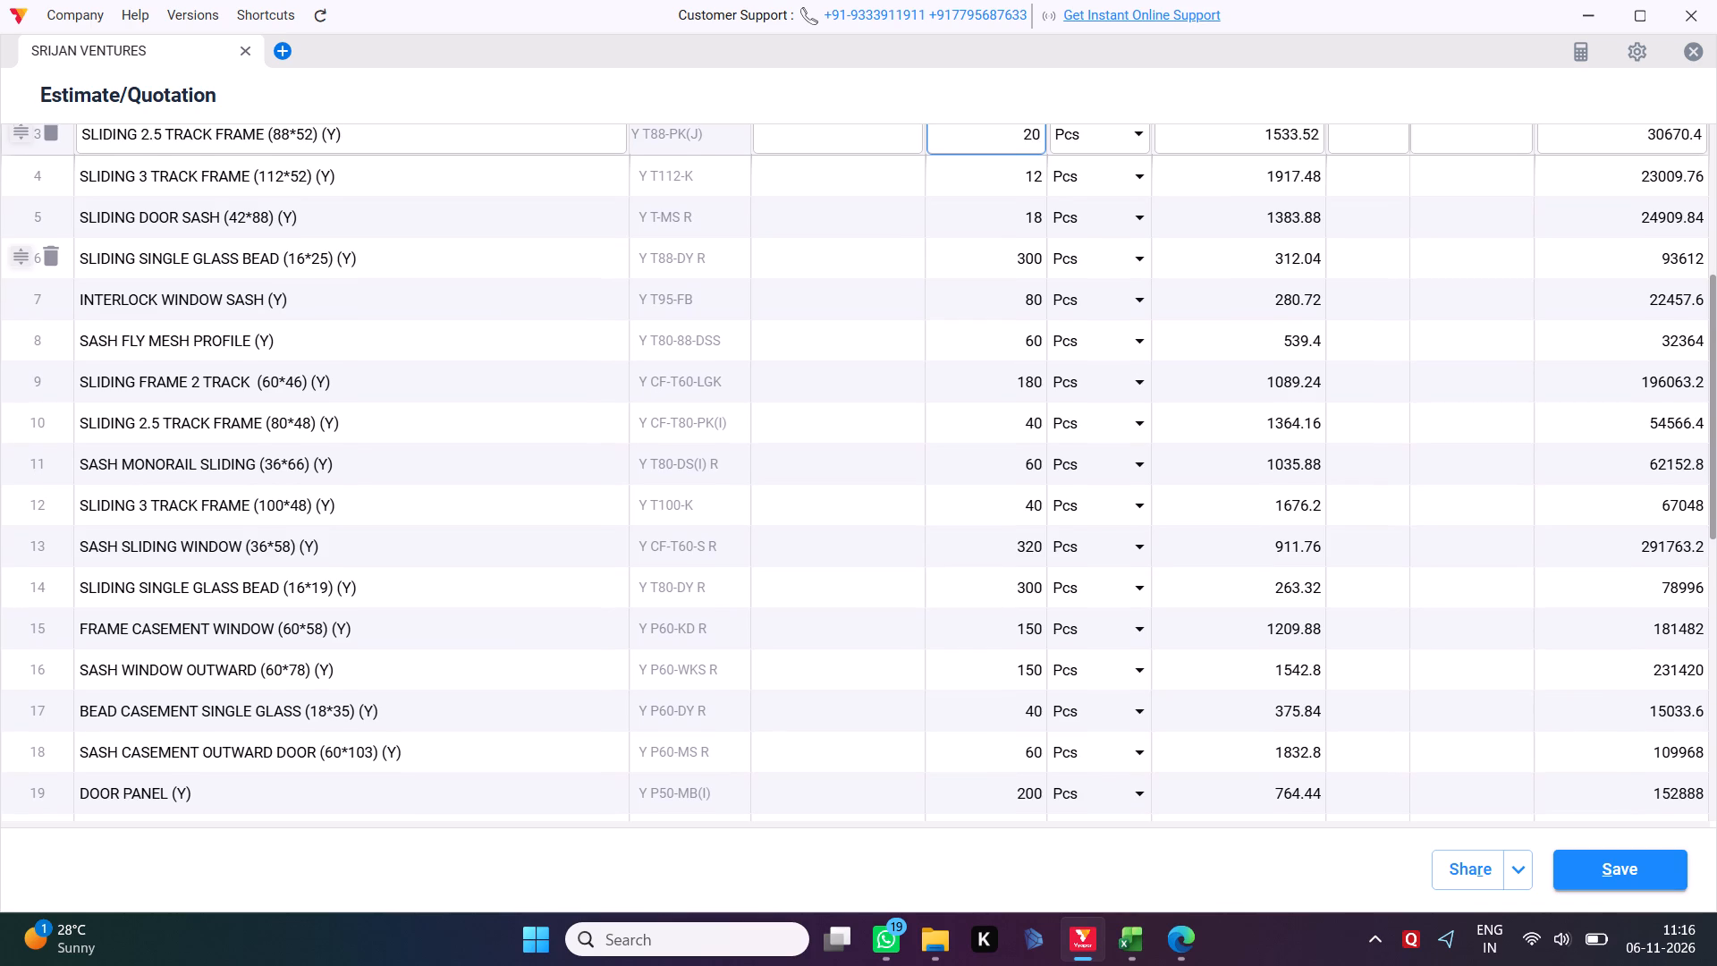
scroll(999, 291, down, 1)
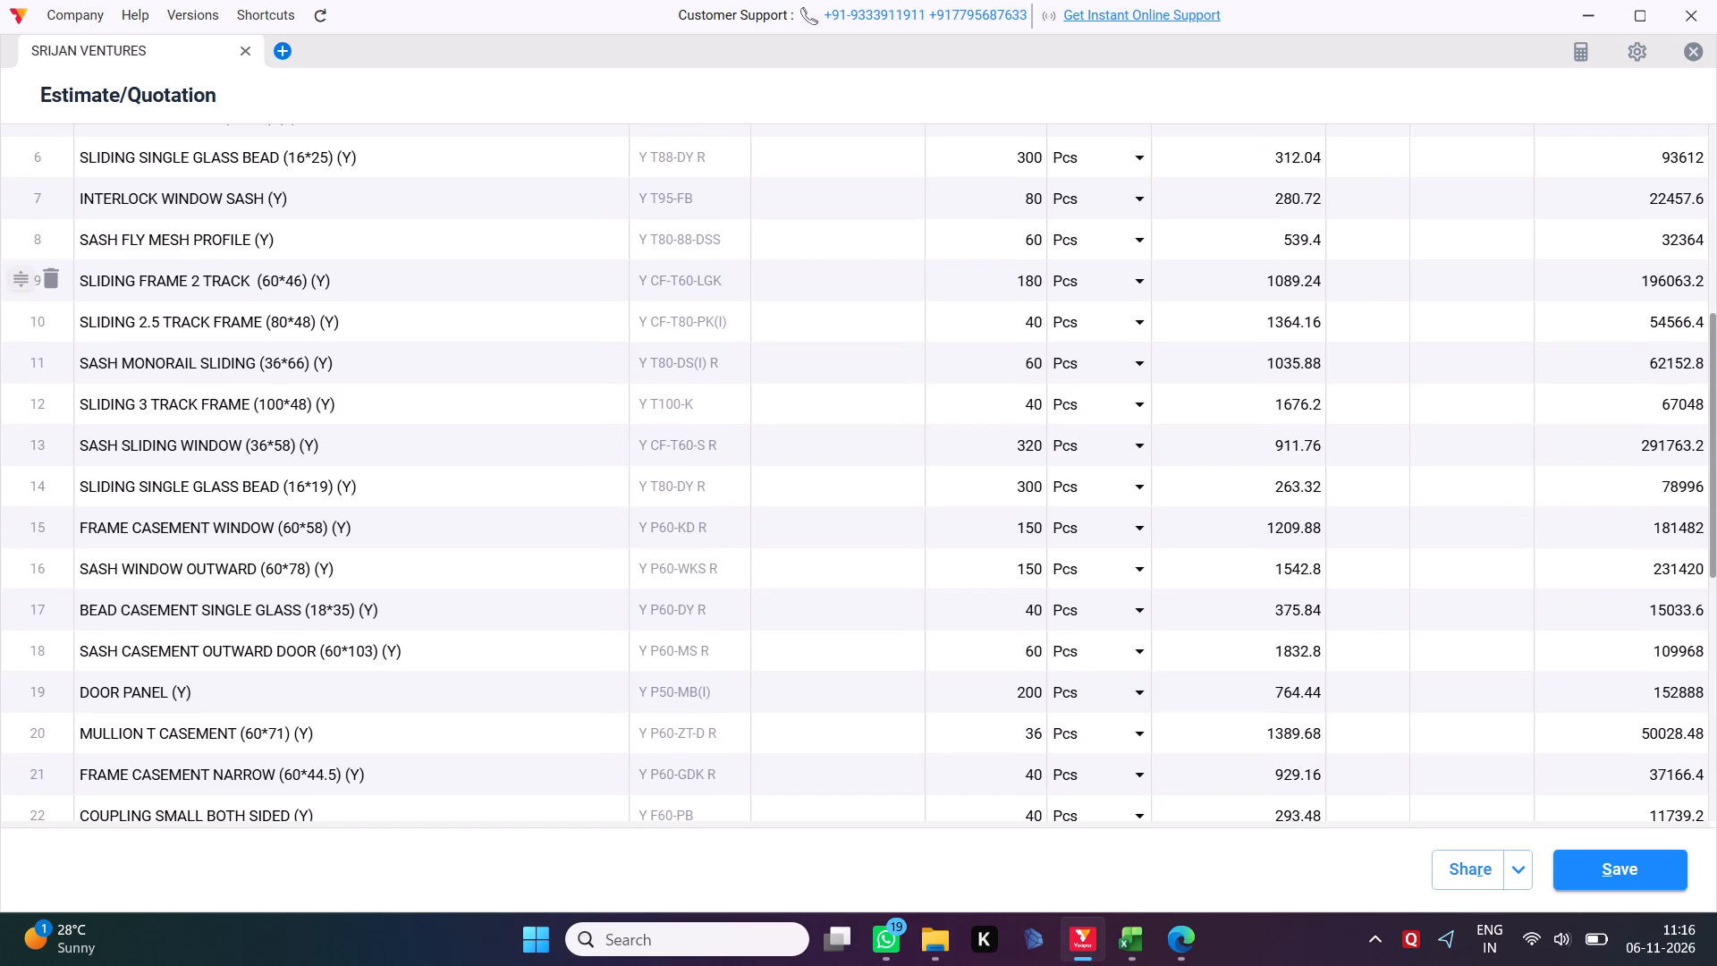
scroll(999, 291, down, 4)
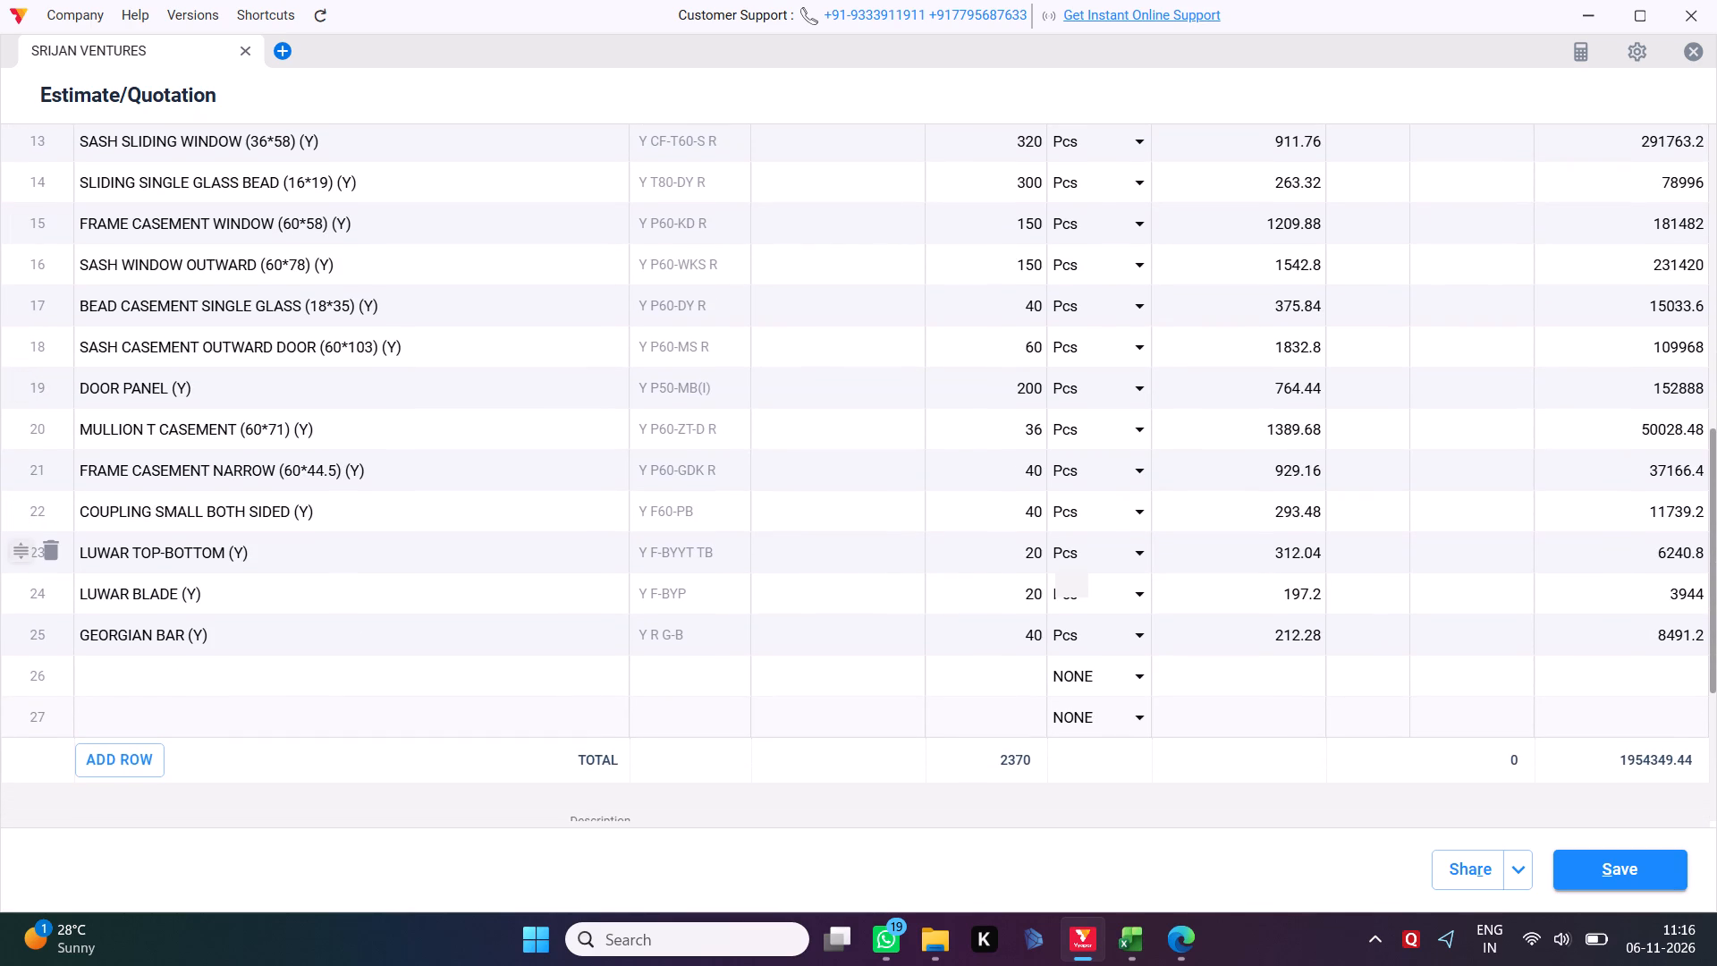
scroll(1045, 553, up, 1)
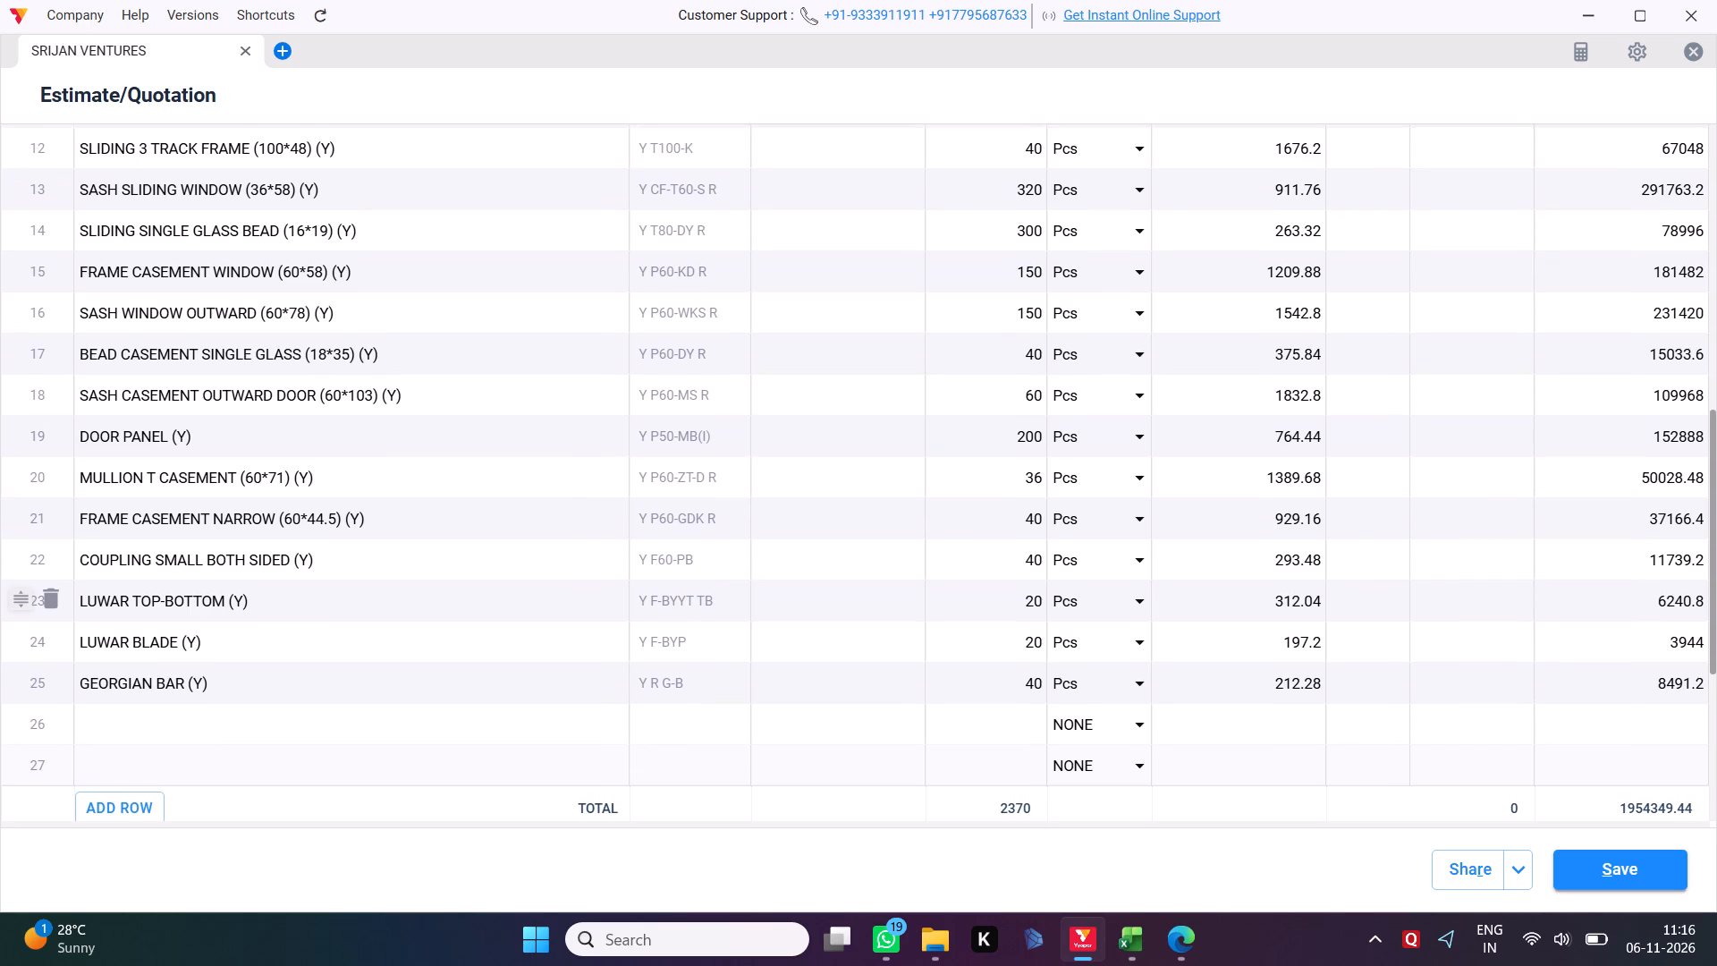
scroll(1045, 553, up, 2)
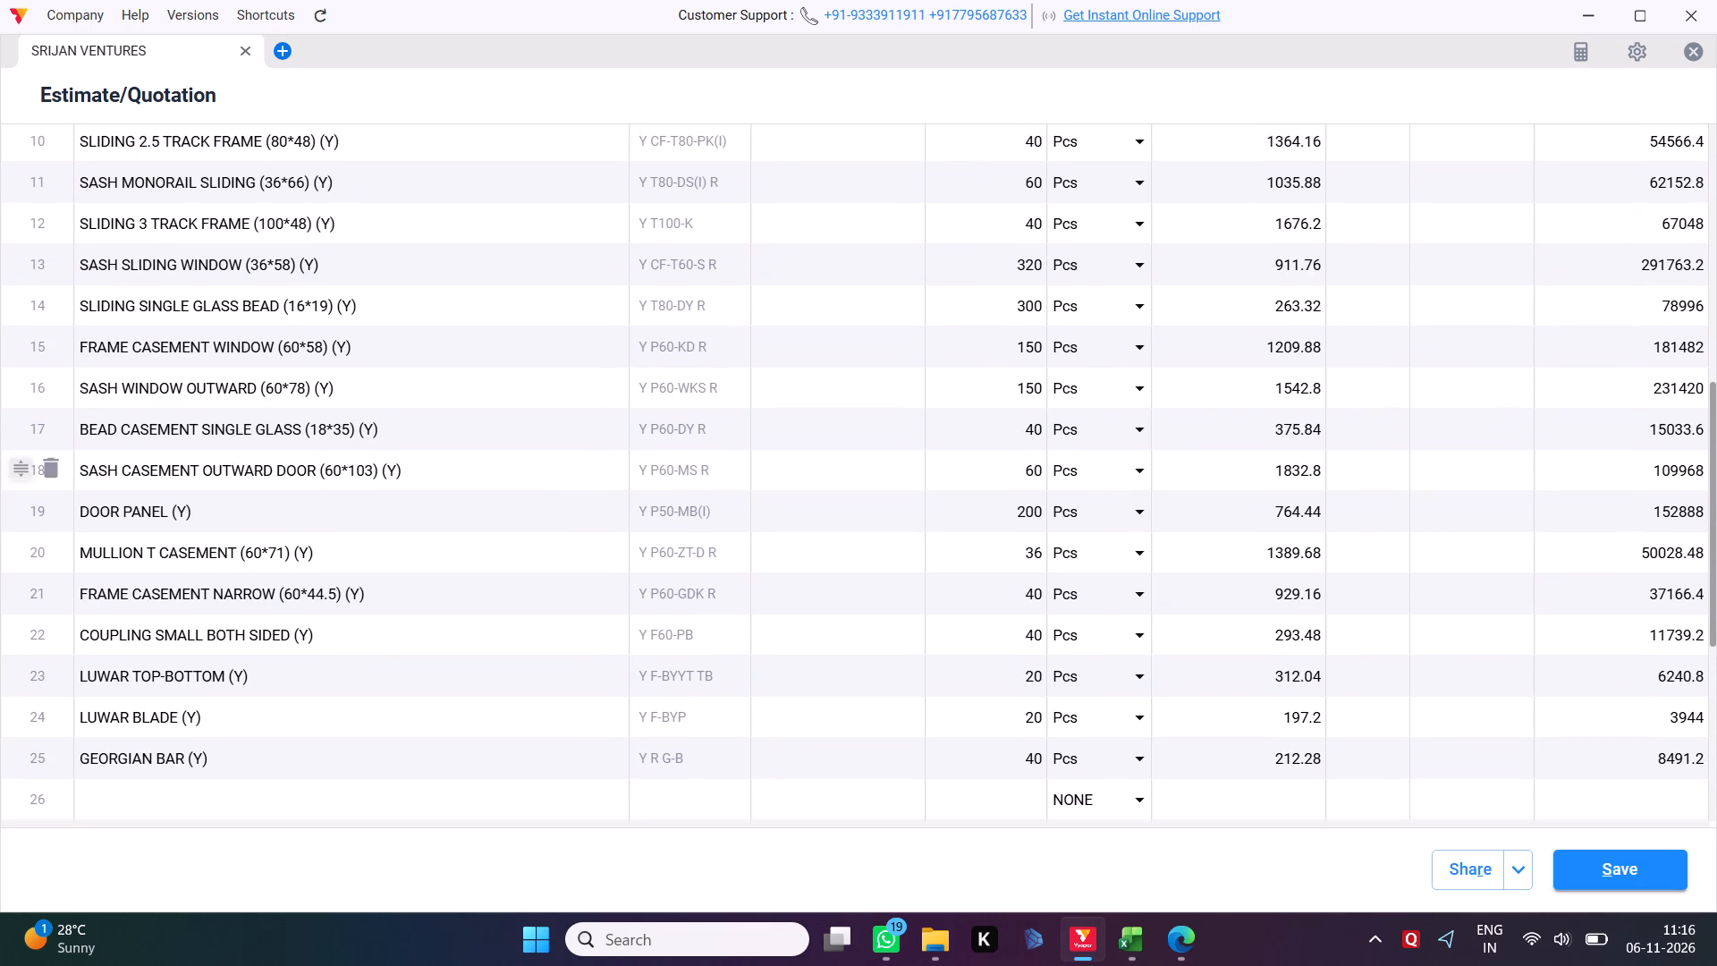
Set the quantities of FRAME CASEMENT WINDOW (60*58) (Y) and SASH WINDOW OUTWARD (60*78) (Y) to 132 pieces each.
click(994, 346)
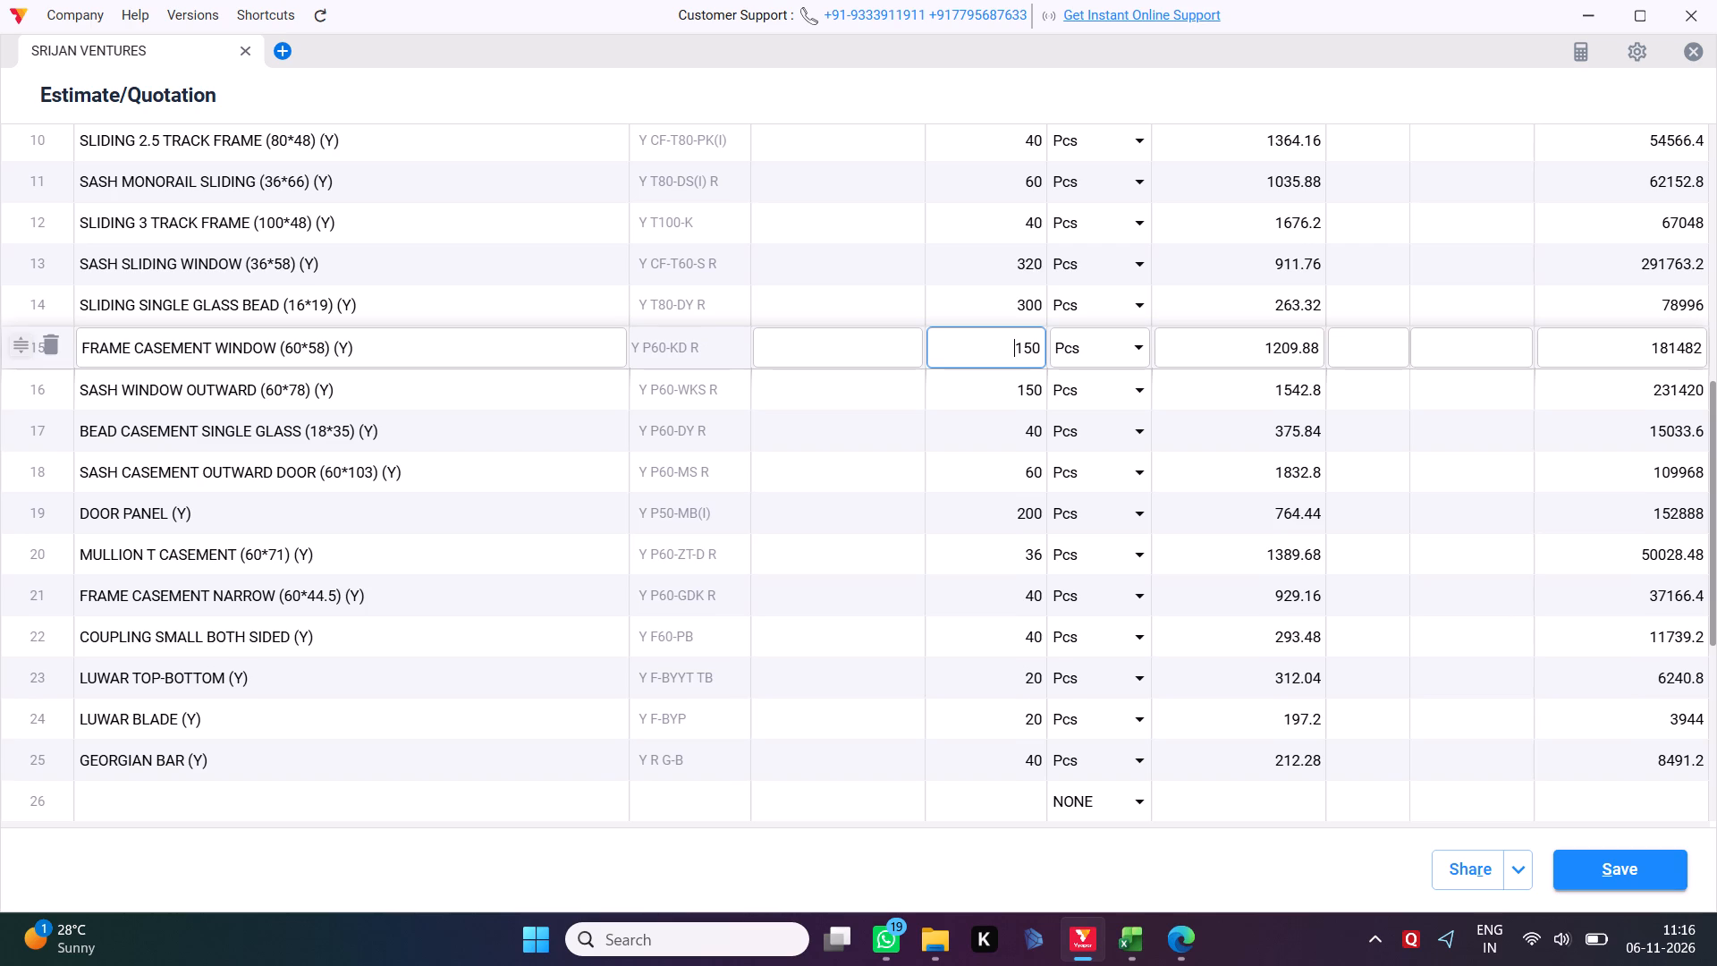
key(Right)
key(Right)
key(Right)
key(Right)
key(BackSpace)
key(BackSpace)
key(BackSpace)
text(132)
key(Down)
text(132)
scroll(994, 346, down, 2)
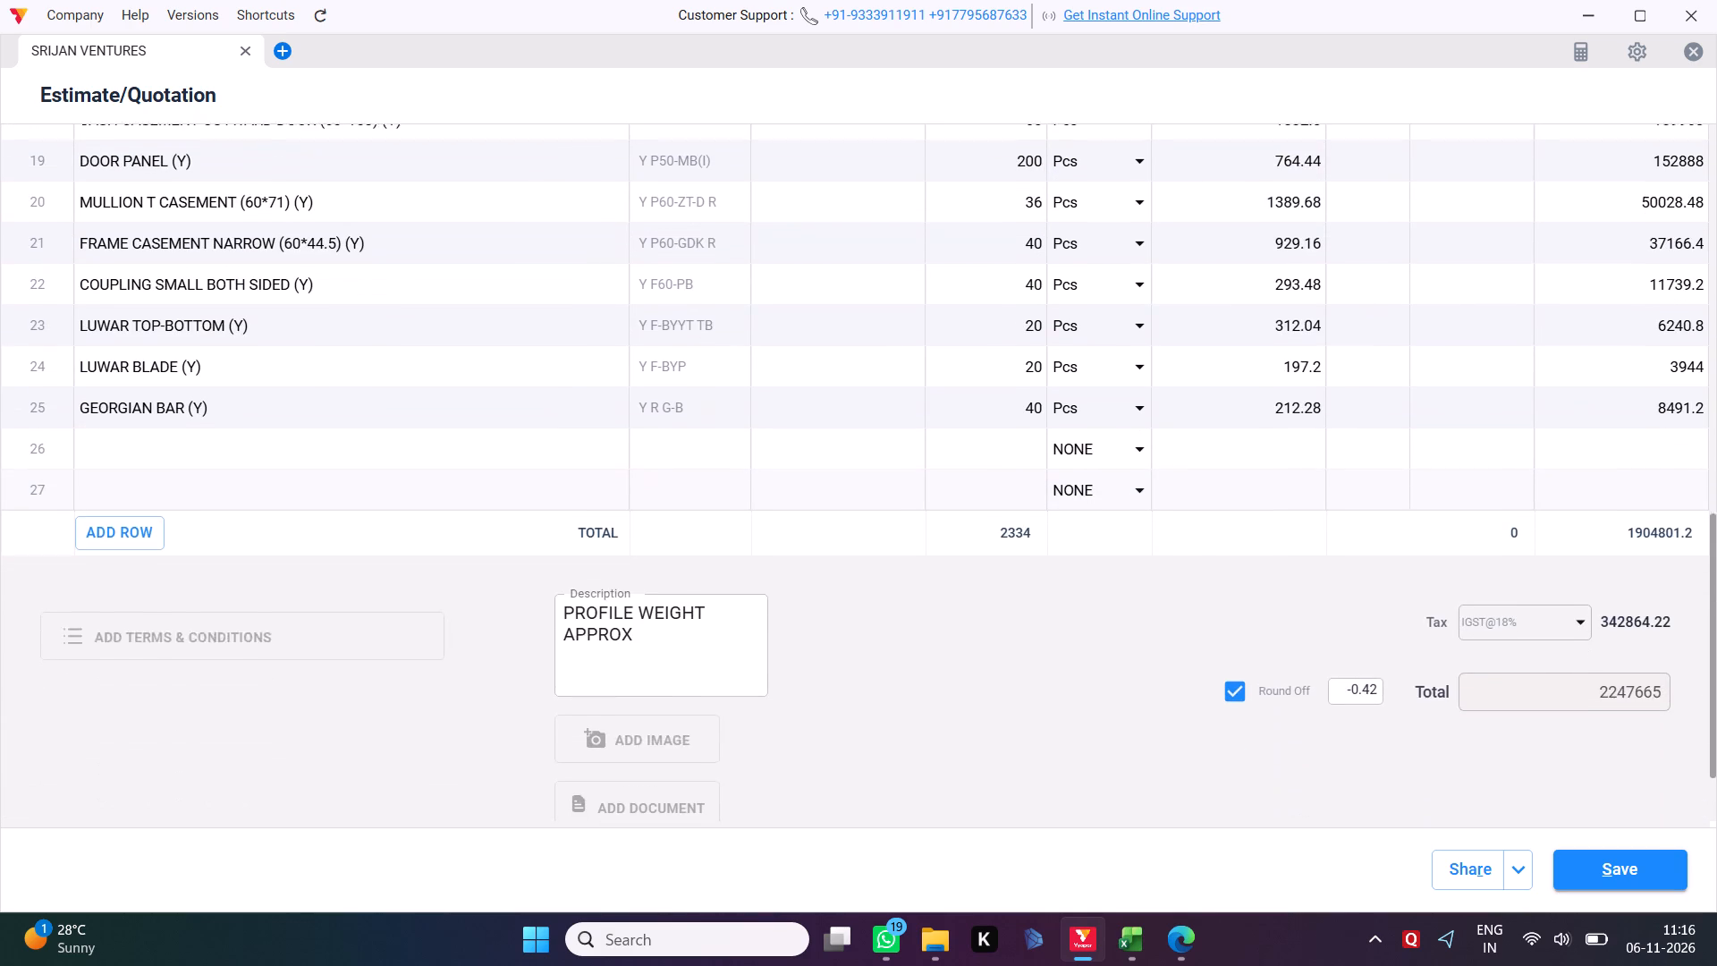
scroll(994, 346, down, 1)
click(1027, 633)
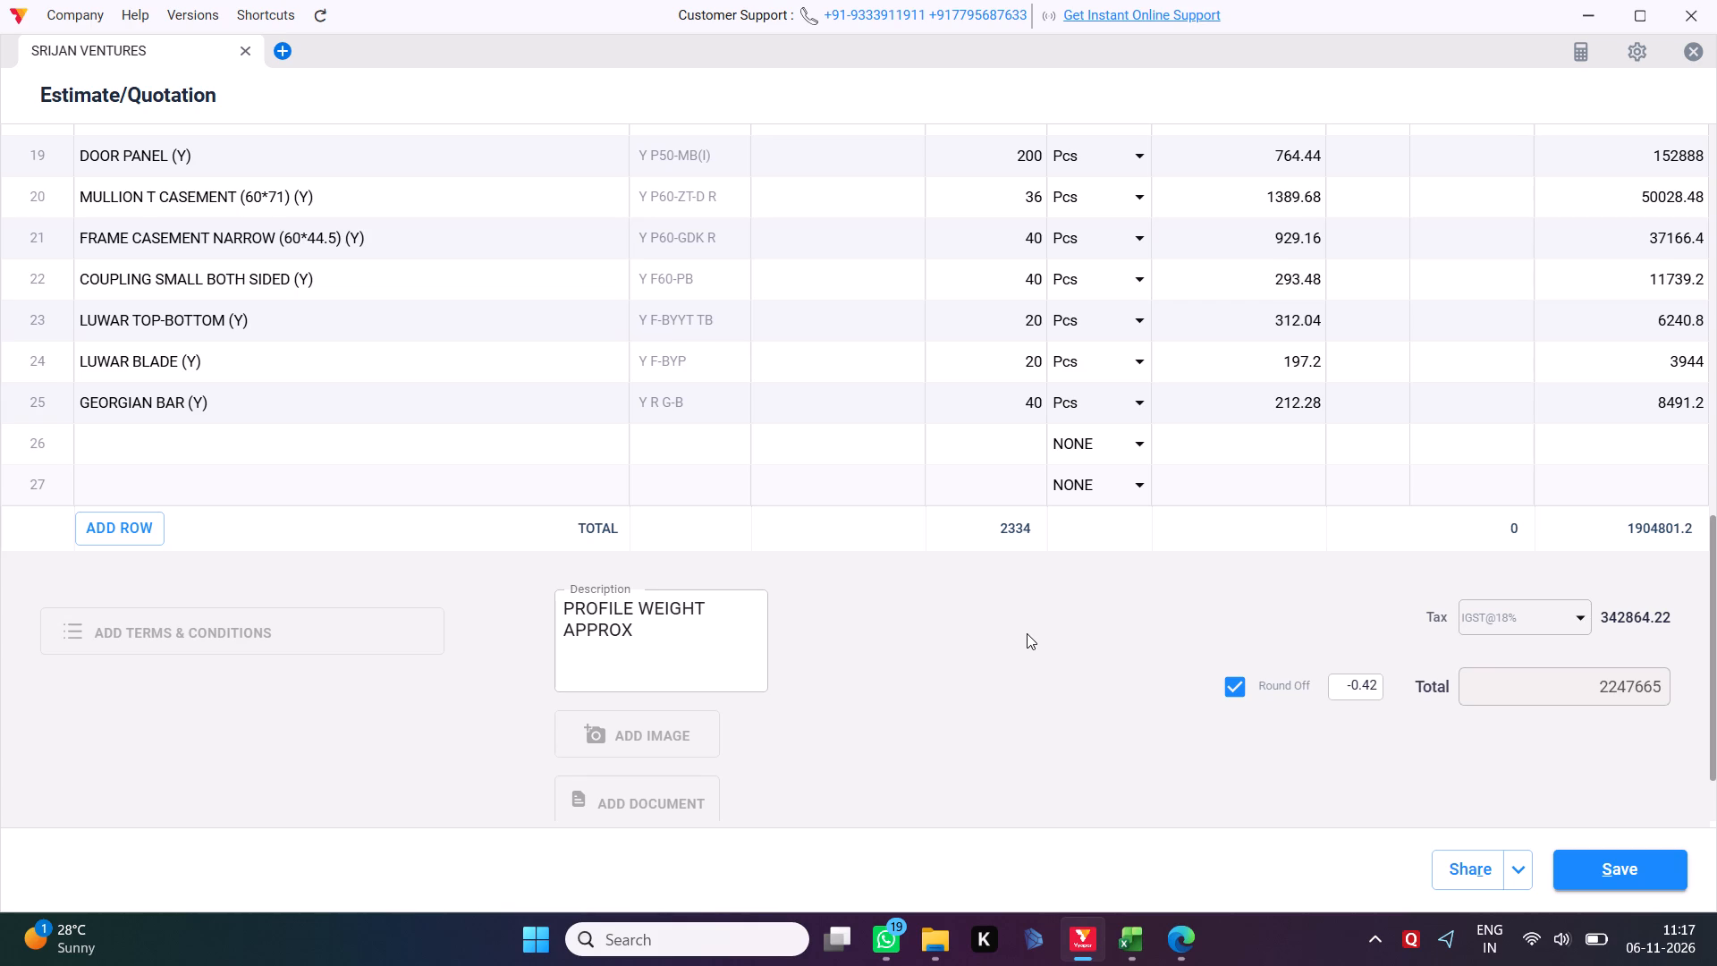
Set the quantities of FRAME CASEMENT WINDOW (60*58) (Y) and SASH WINDOW OUTWARD (60*78) (Y) to 120 pieces each.
scroll(1027, 633, up, 1)
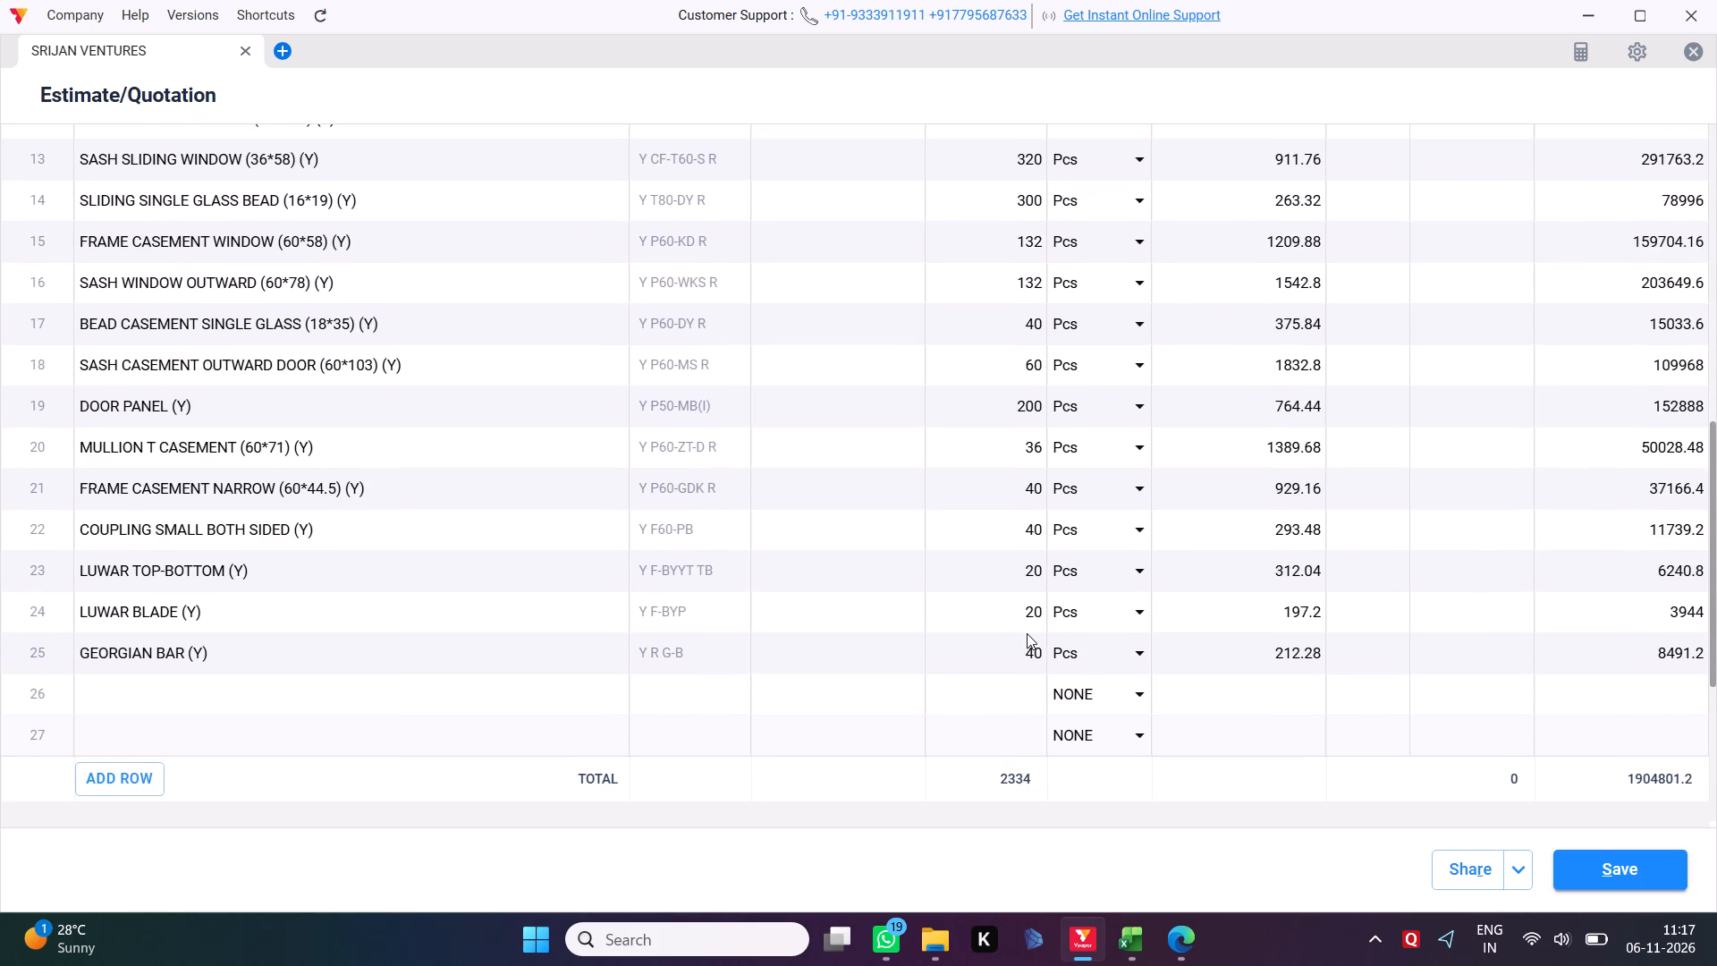
scroll(1027, 633, up, 2)
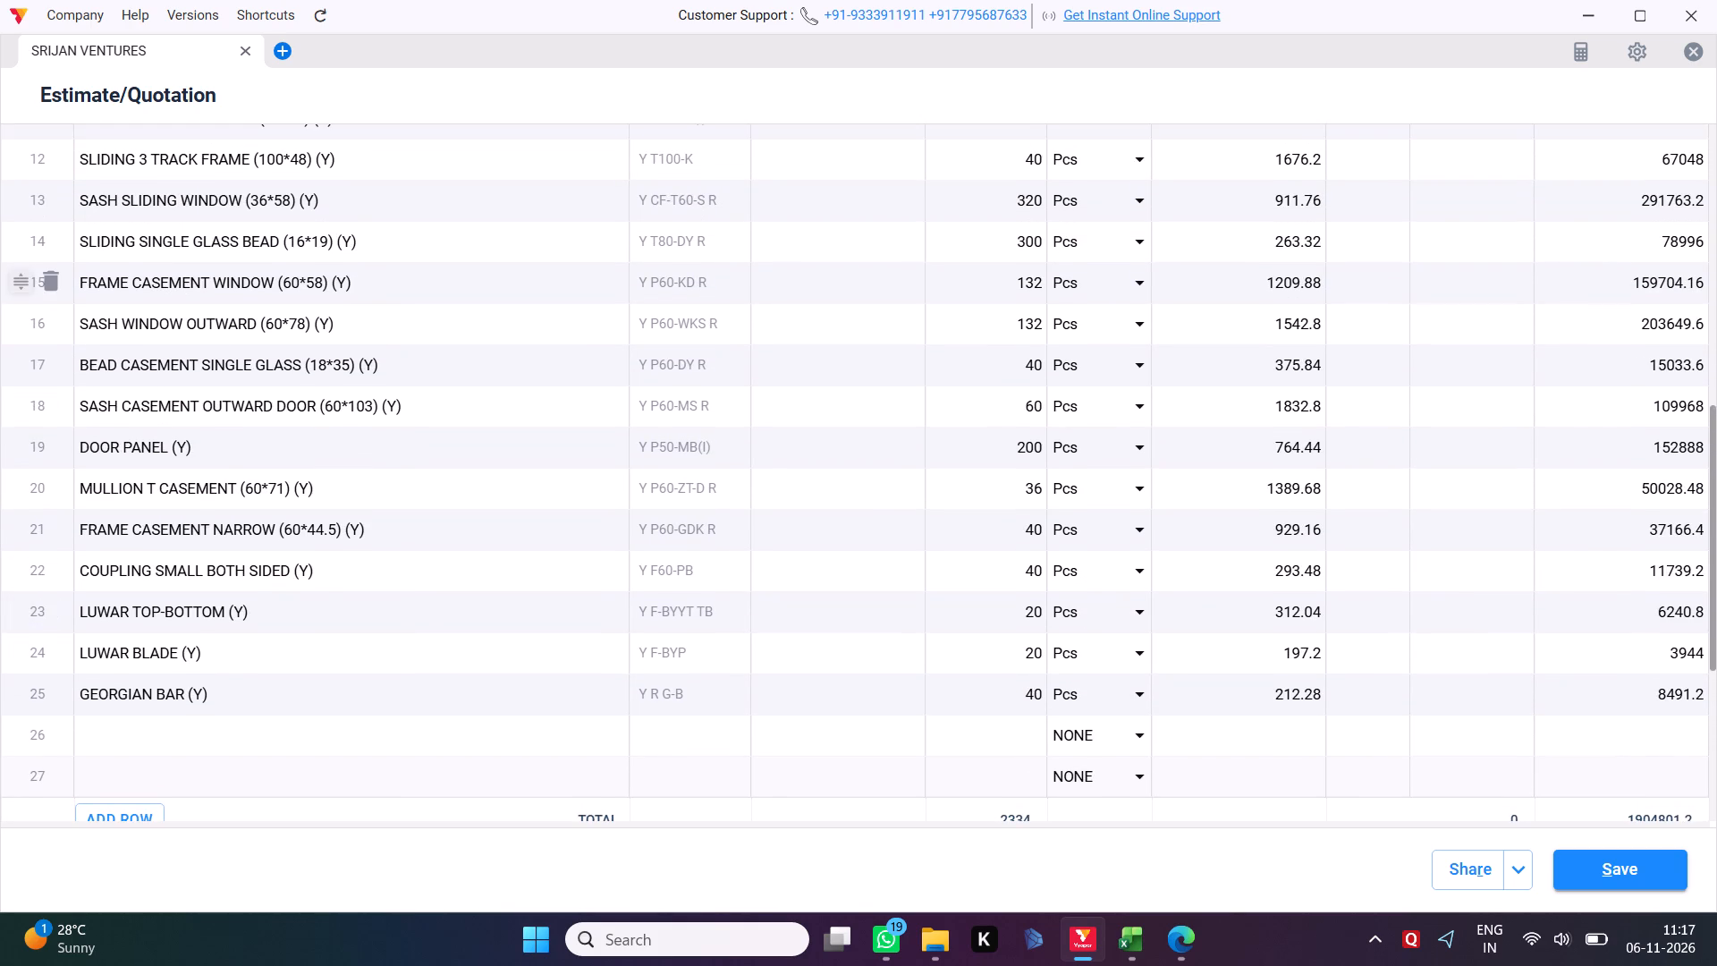
click(977, 292)
key(Right)
key(Right)
key(Right)
key(Right)
key(BackSpace)
key(BackSpace)
key(BackSpace)
key(BackSpace)
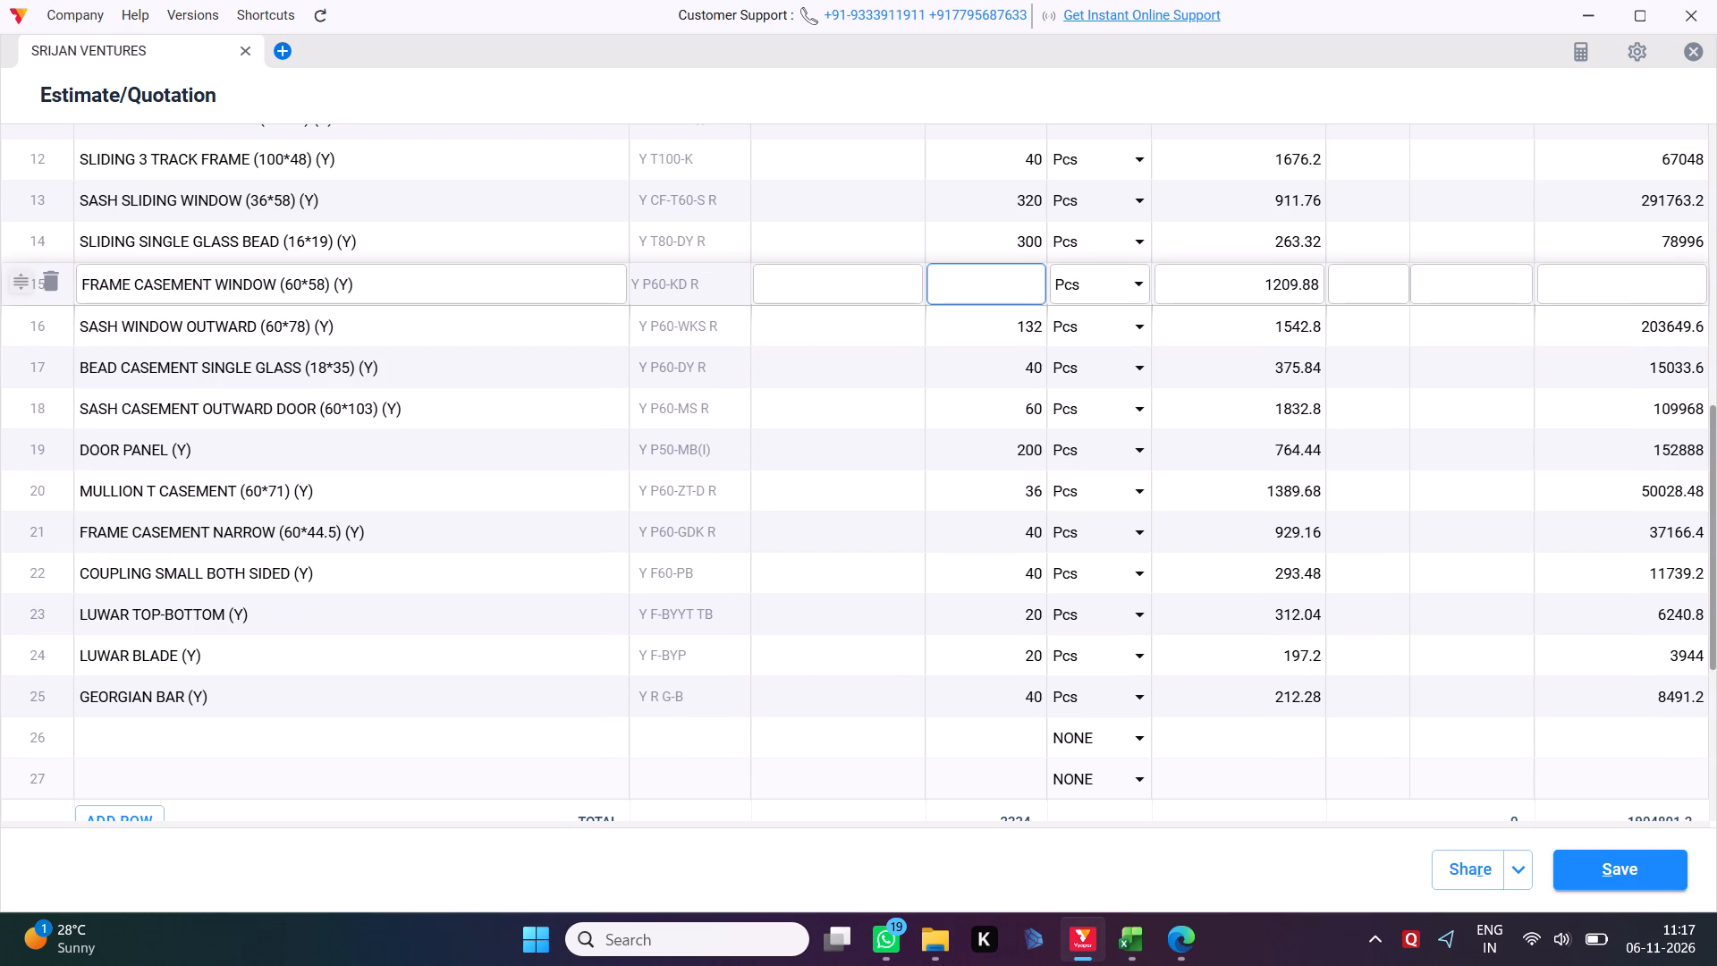
text(120)
key(Down)
text(120)
scroll(977, 292, down, 1)
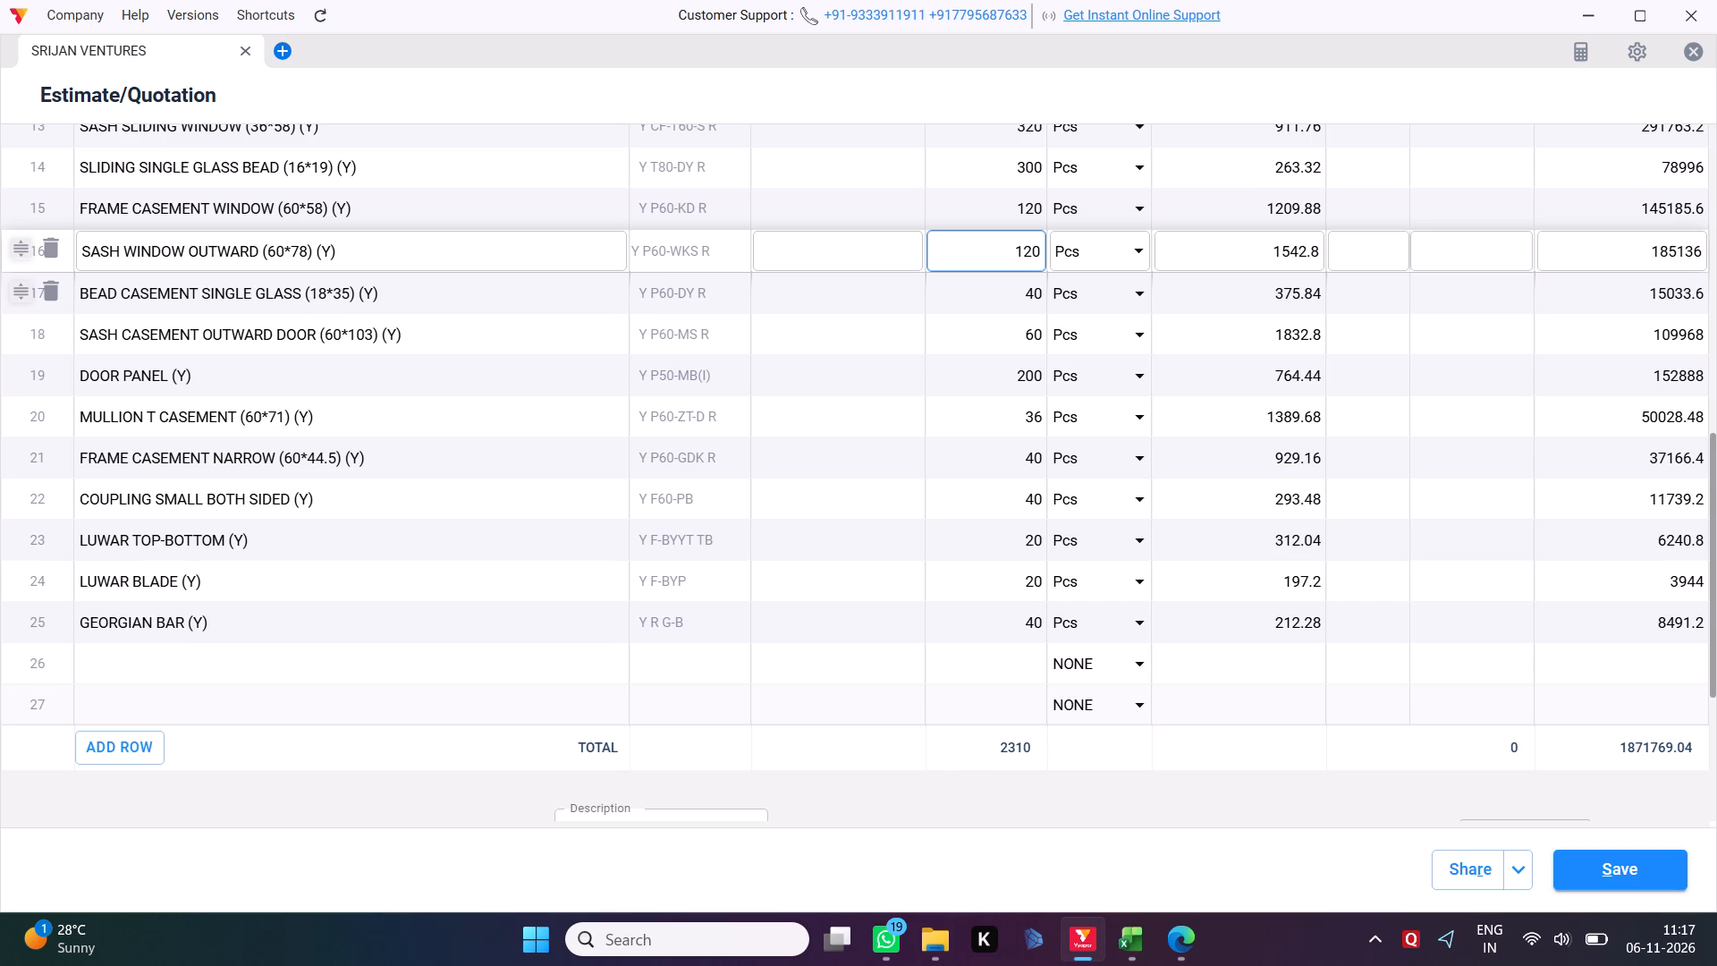
scroll(977, 292, down, 1)
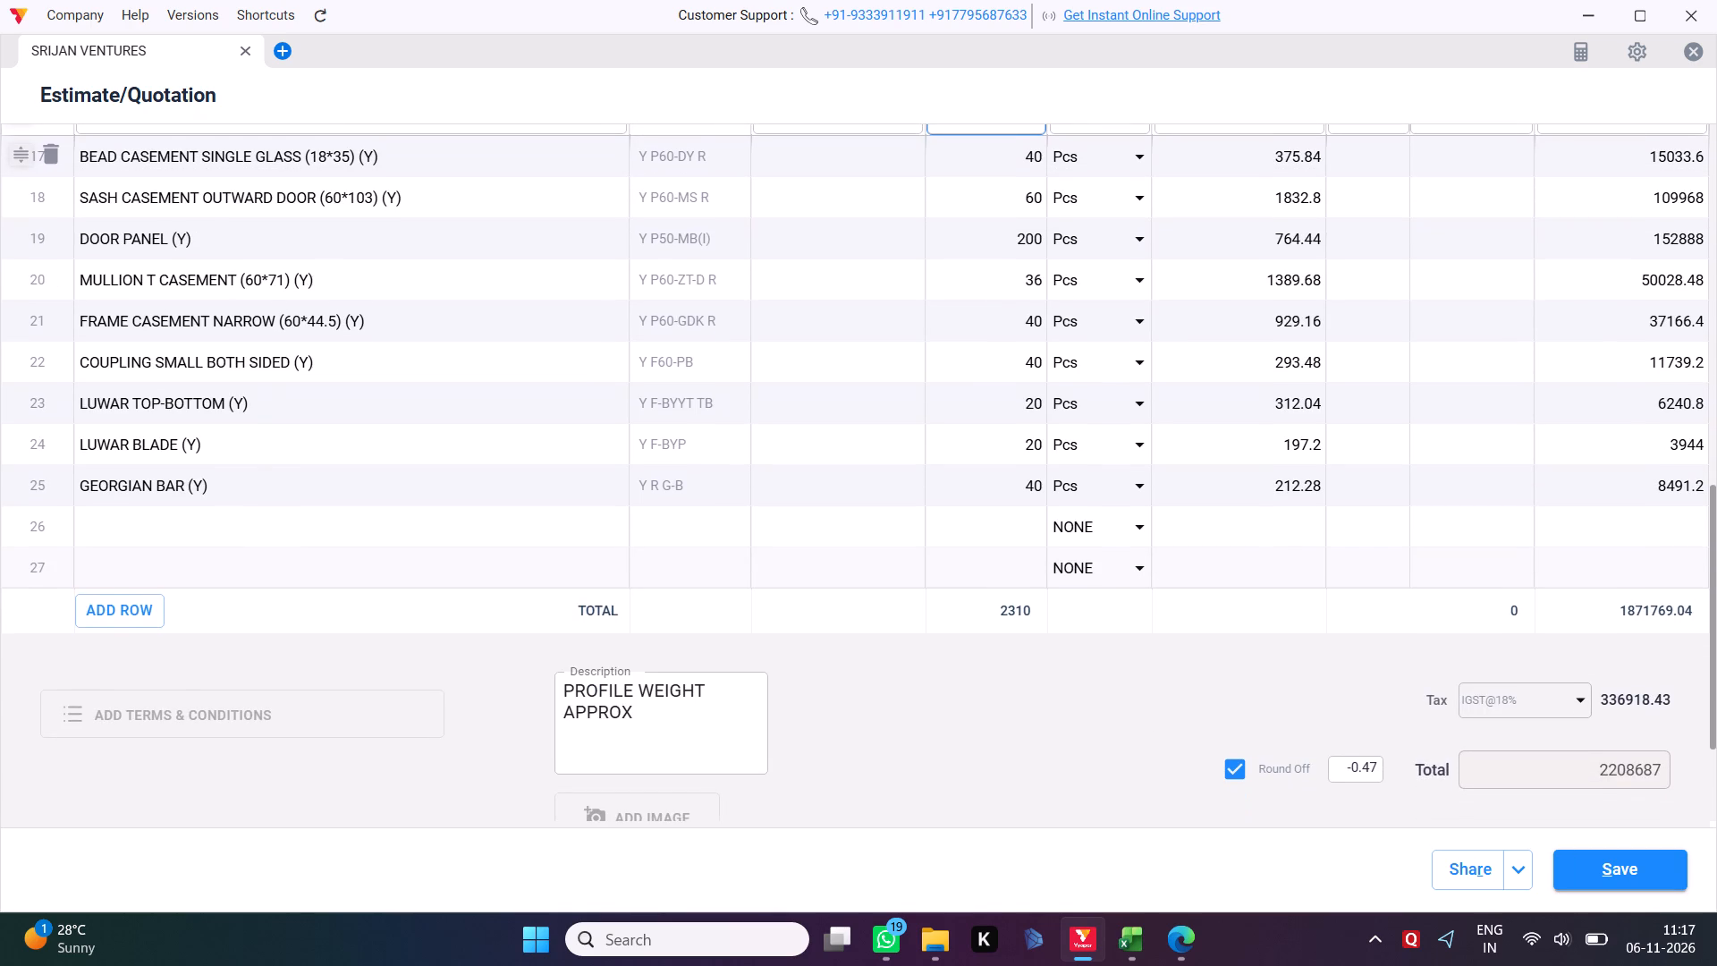
scroll(977, 292, down, 1)
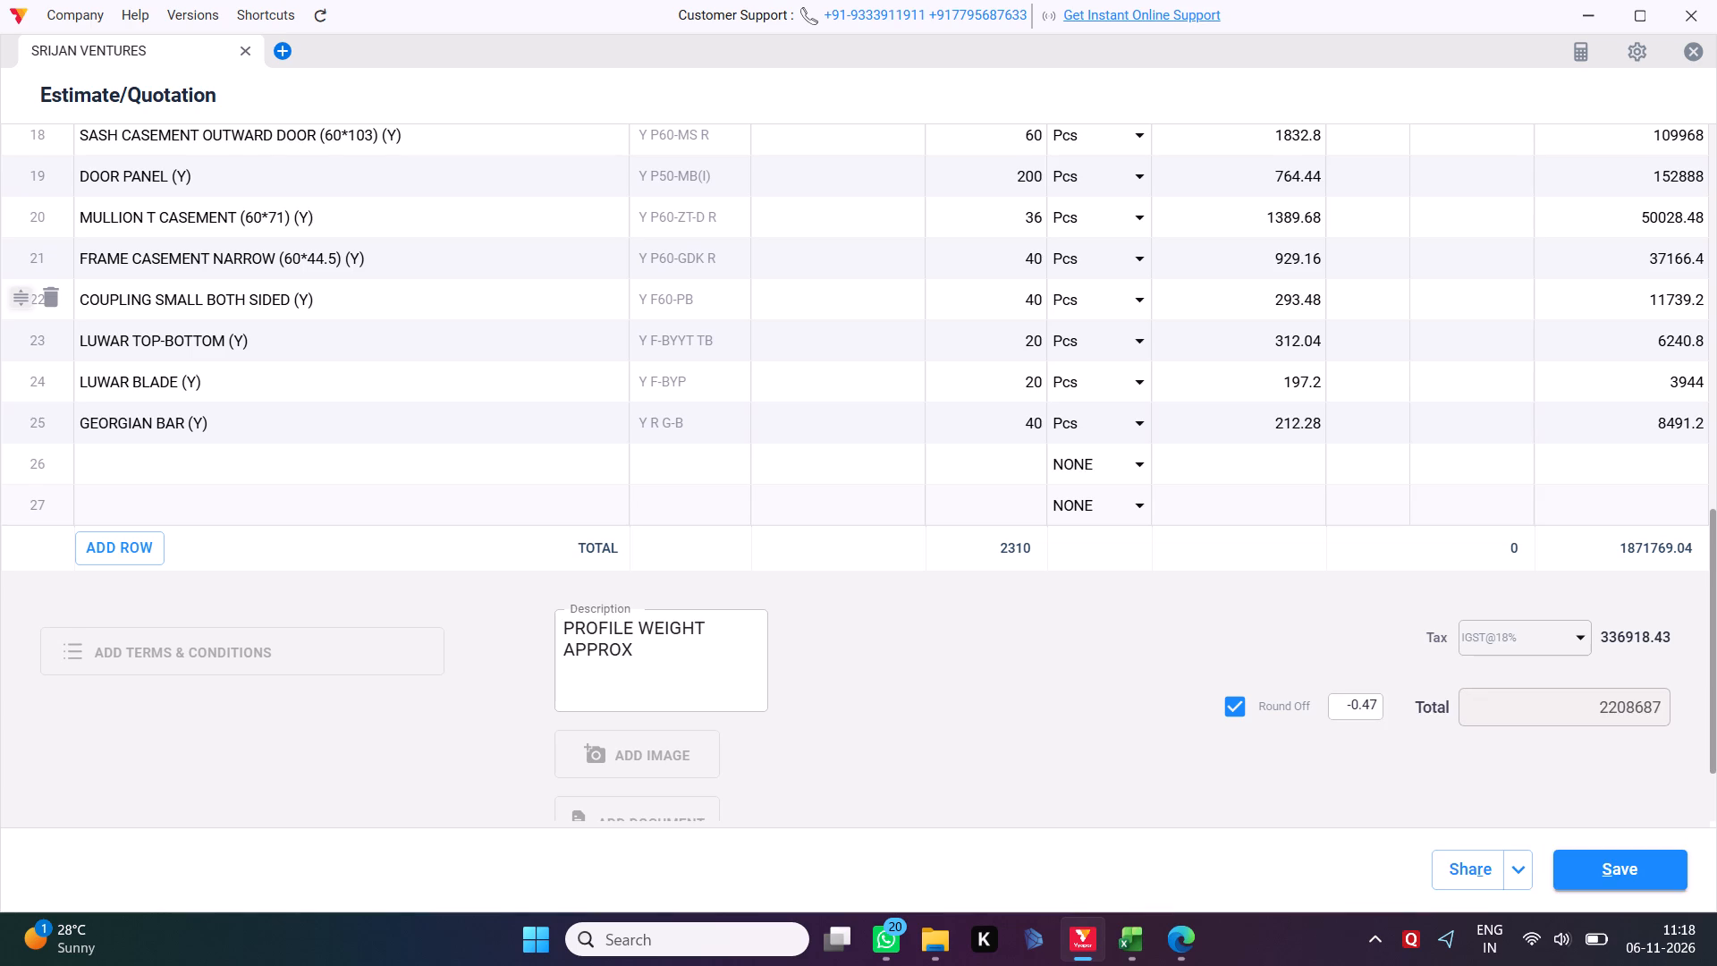
Complete the quotation description so it reads PROFILE WEIGHT APPROX 9400KG.
click(719, 674)
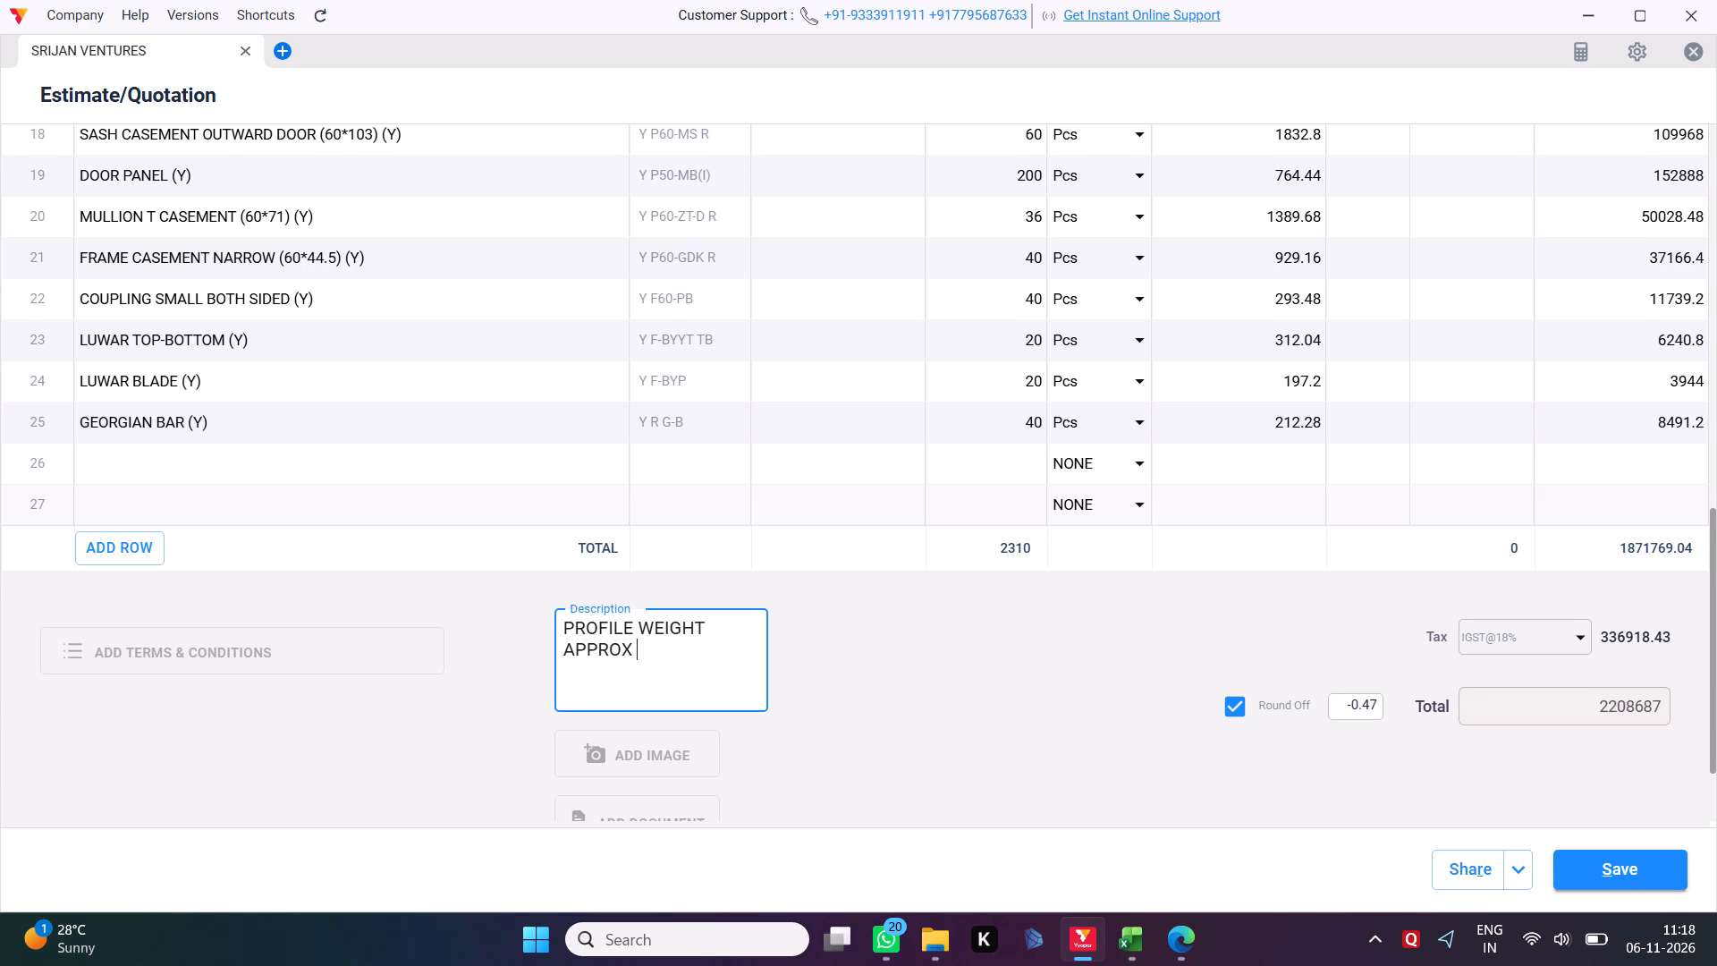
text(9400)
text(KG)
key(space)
Review the item rows and quantities in the quotation, working back towards the first rows.
scroll(1272, 668, up, 1)
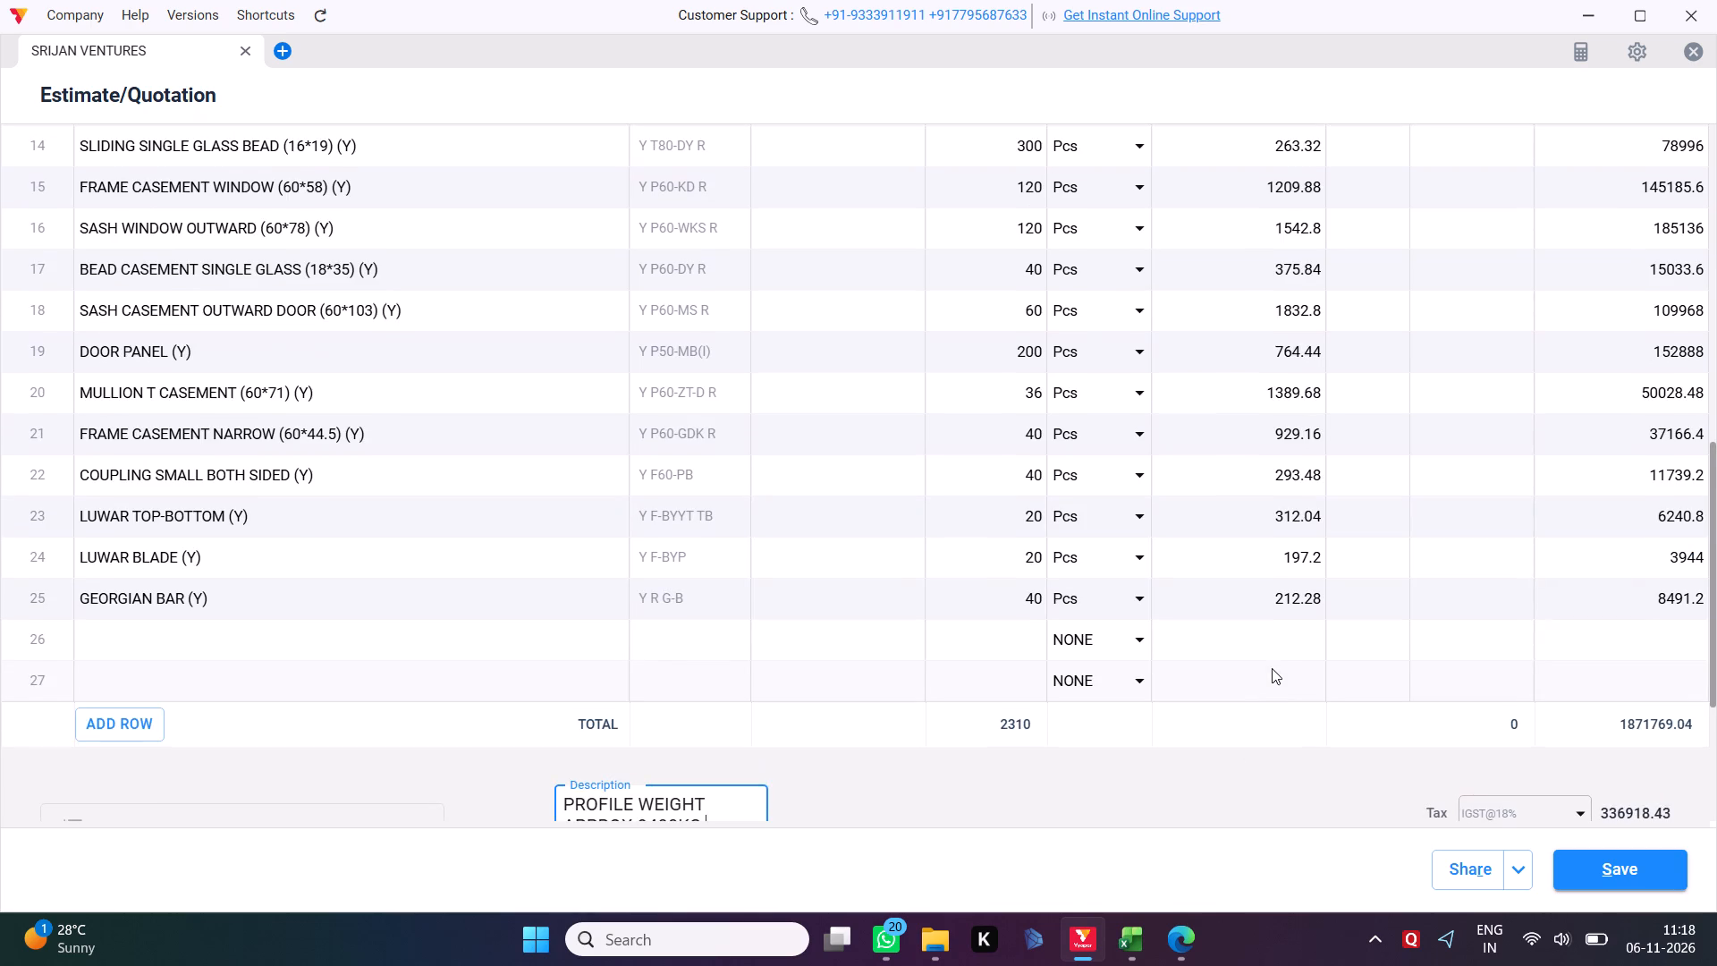
scroll(1272, 668, up, 2)
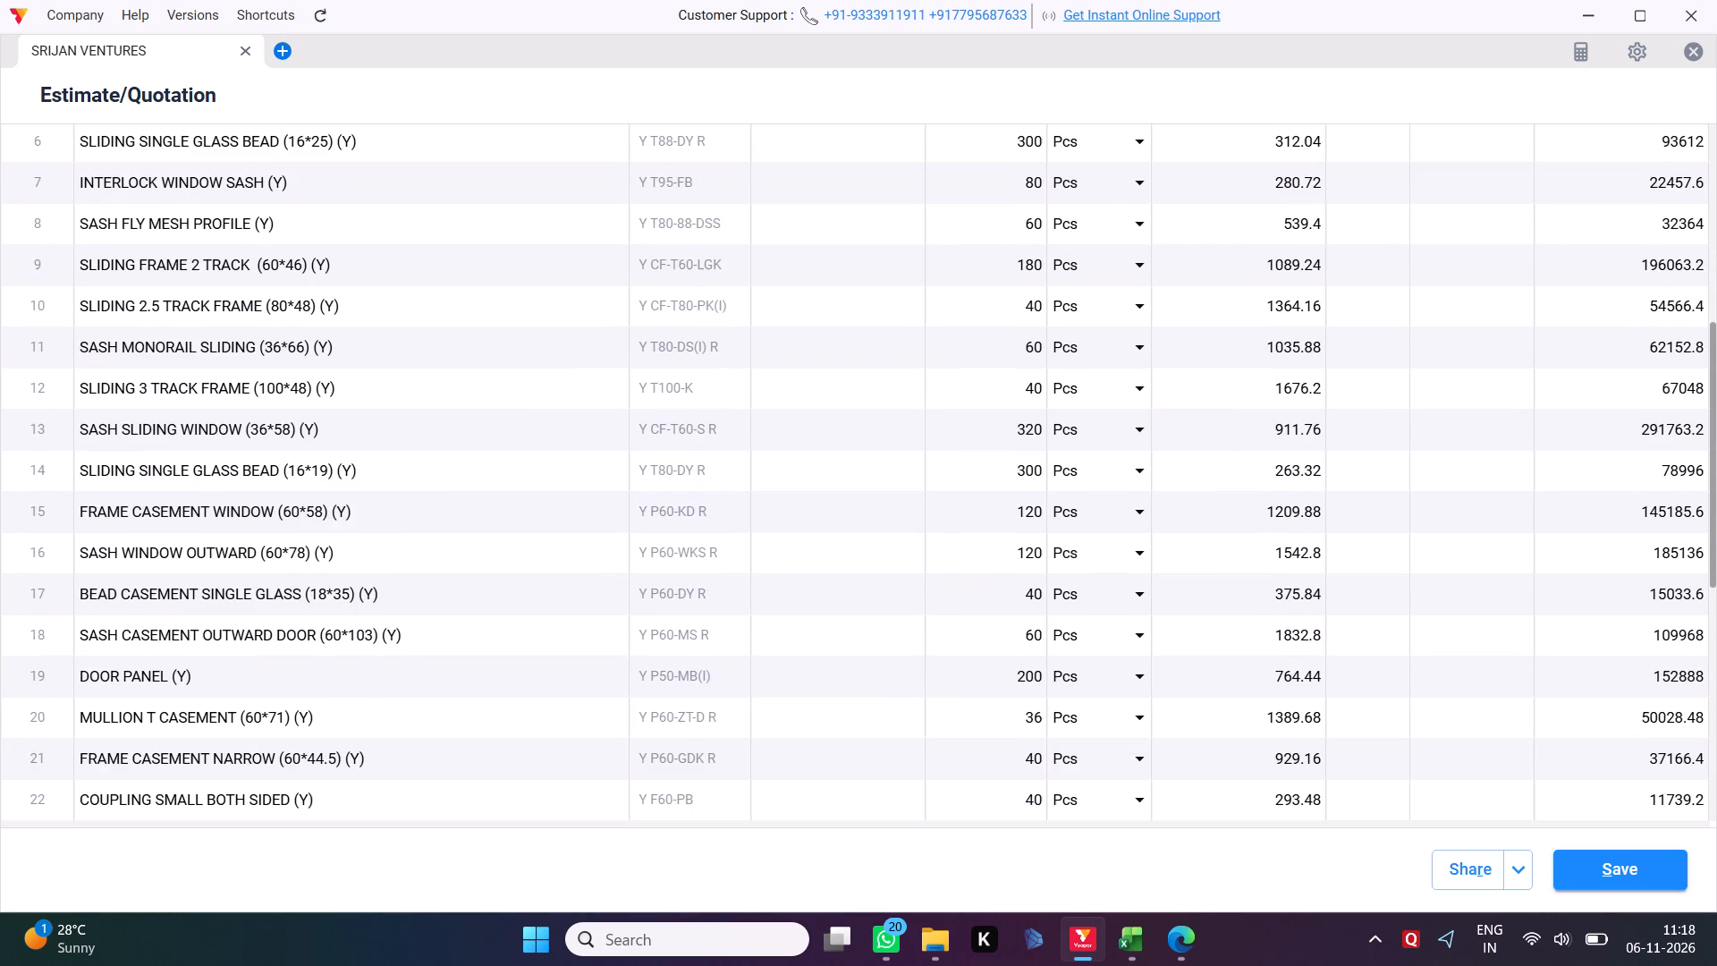
Apply a 36.2% discount to rows 1 to 8, SLIDING 2 TRACK FRAME (60*52) (Y) through SASH FLY MESH PROFILE (Y).
scroll(1272, 668, up, 1)
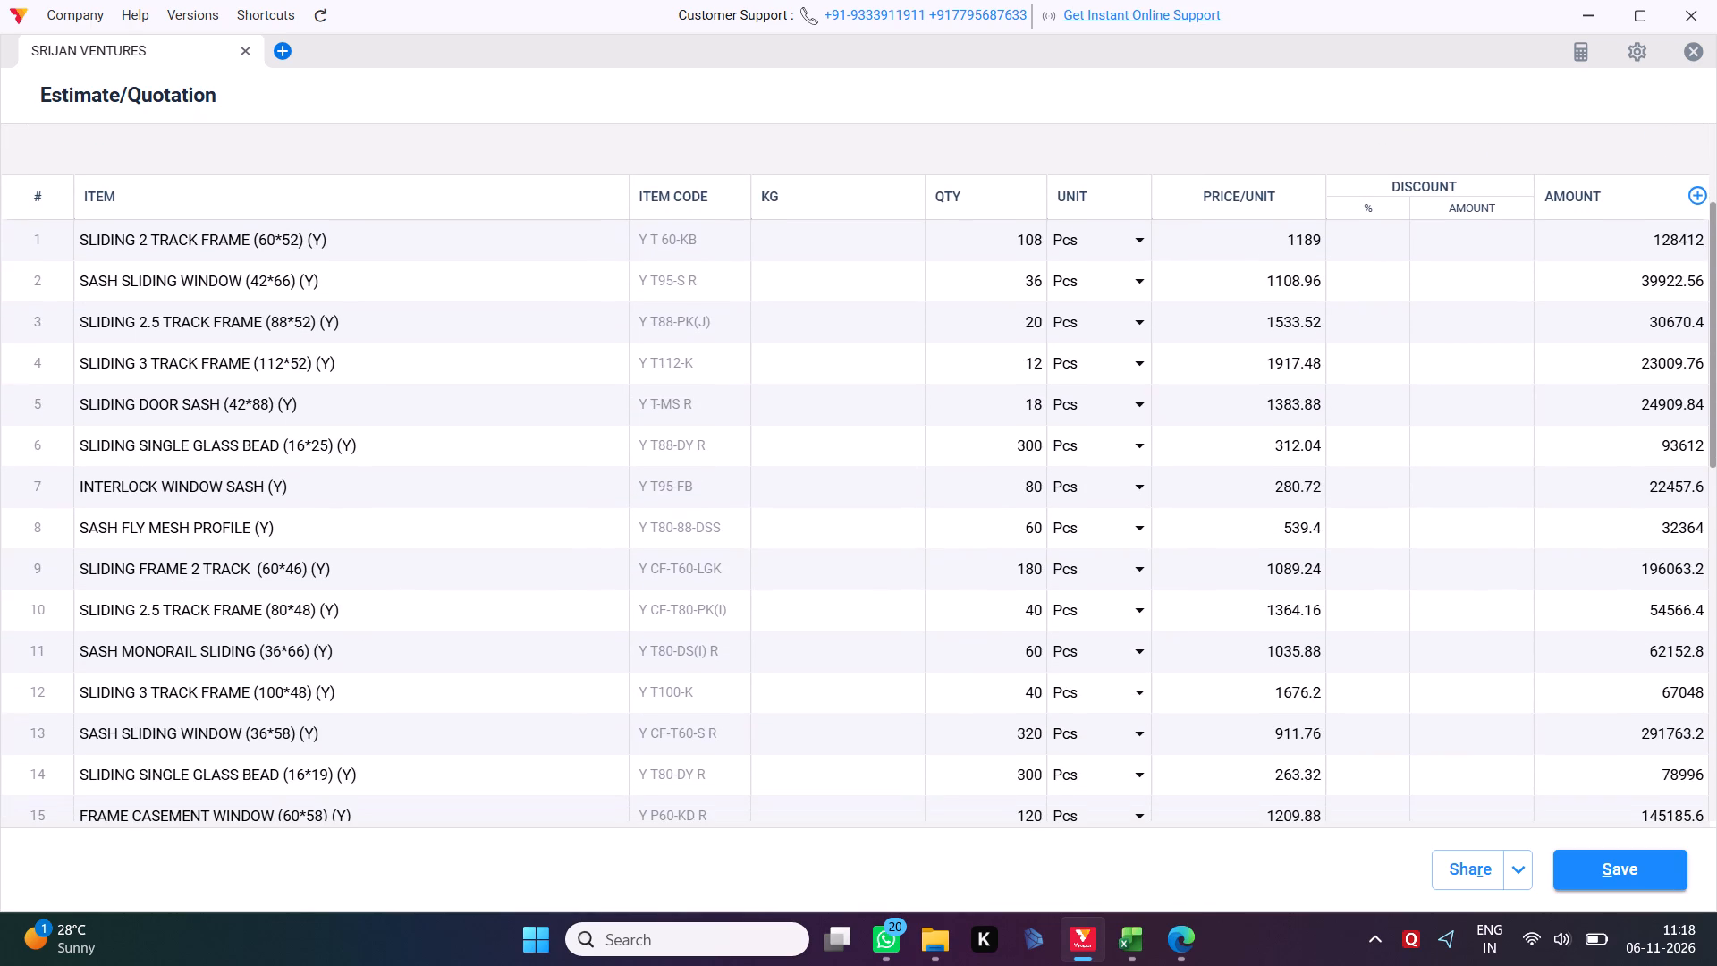
scroll(1272, 668, up, 1)
click(1355, 246)
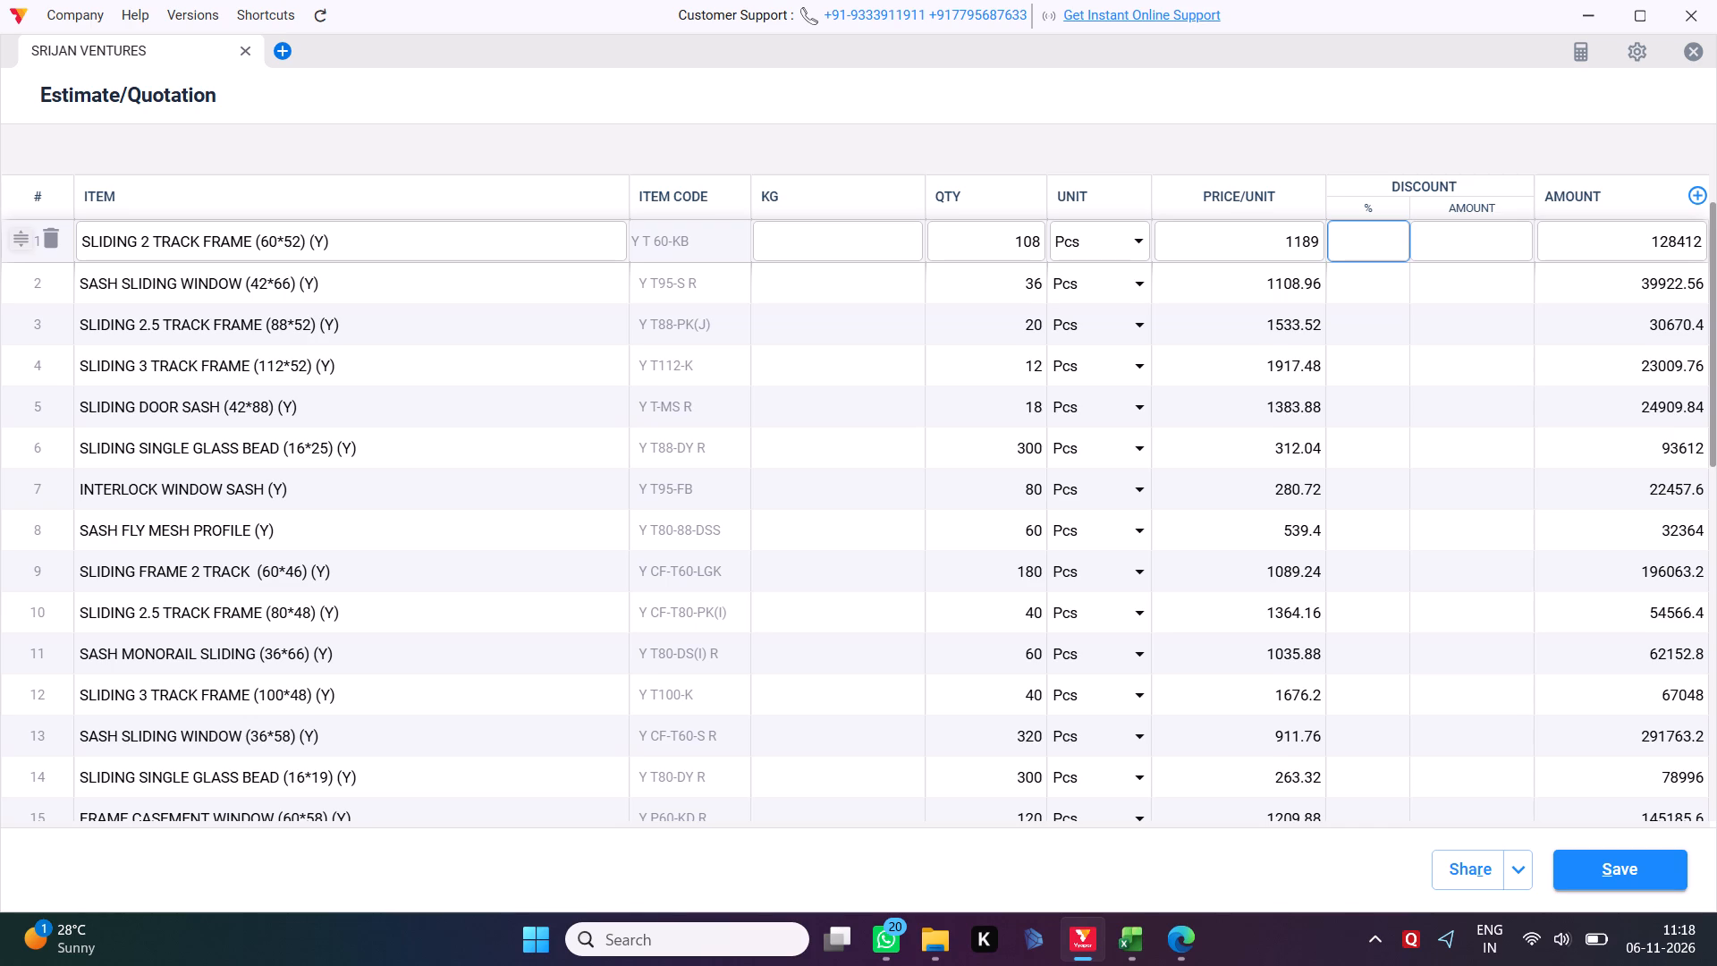
text(36.2)
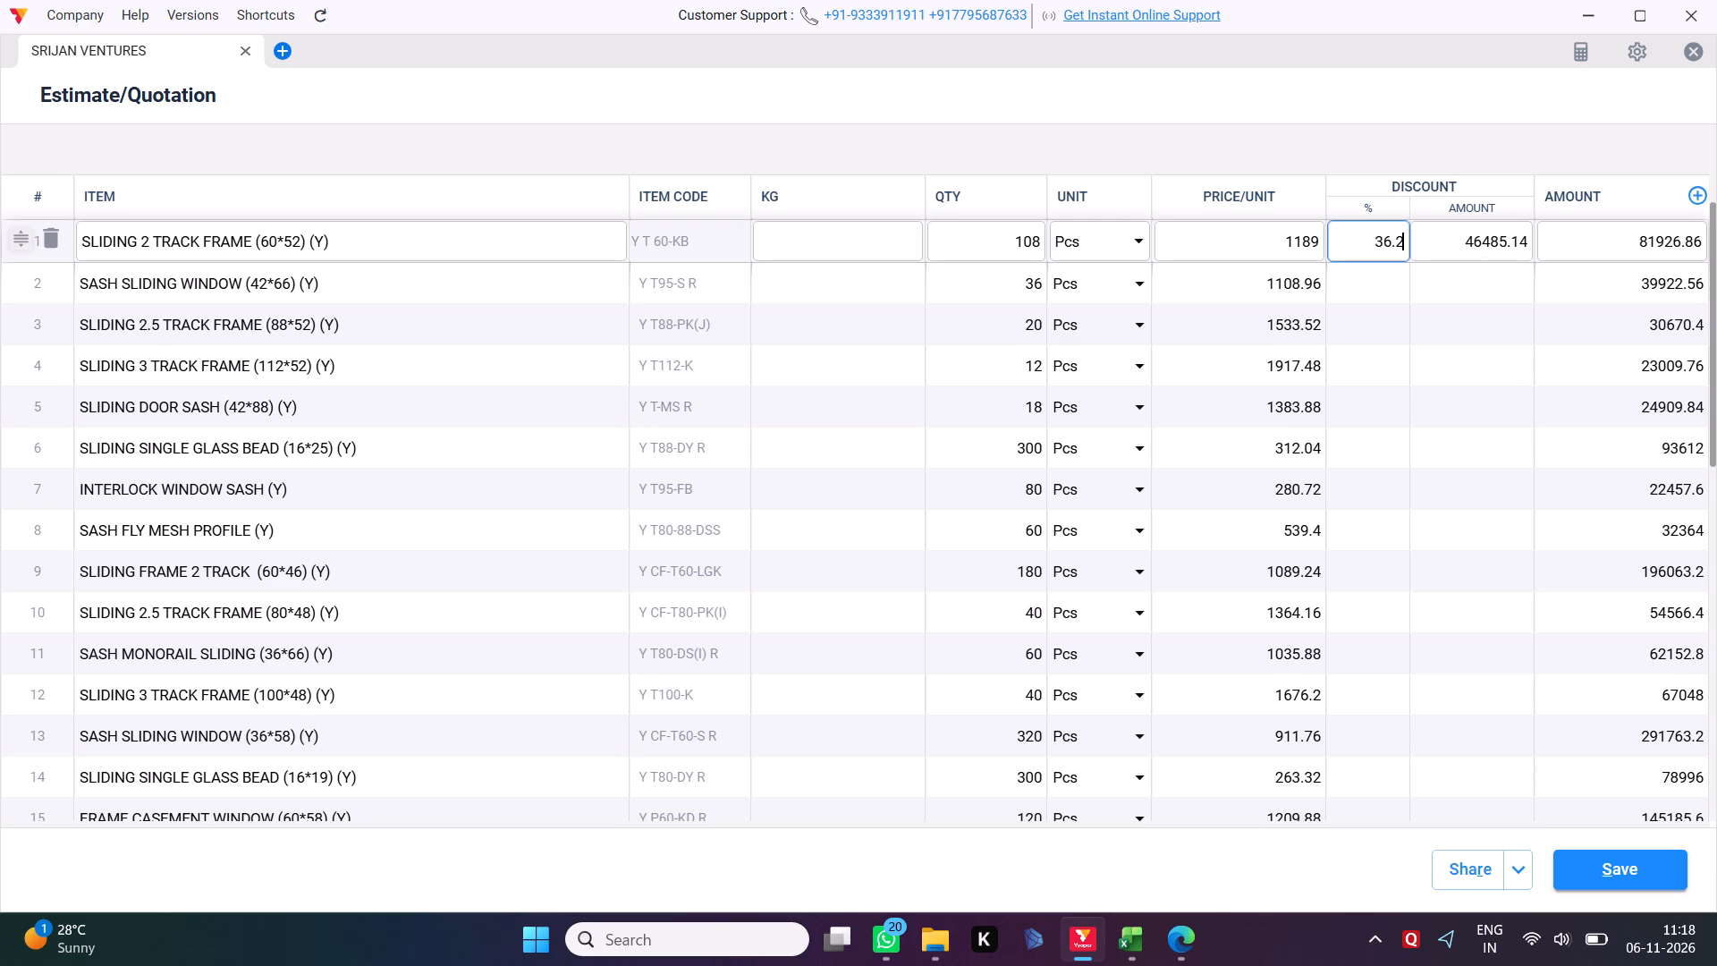
key(Down)
text(36.2)
key(Down)
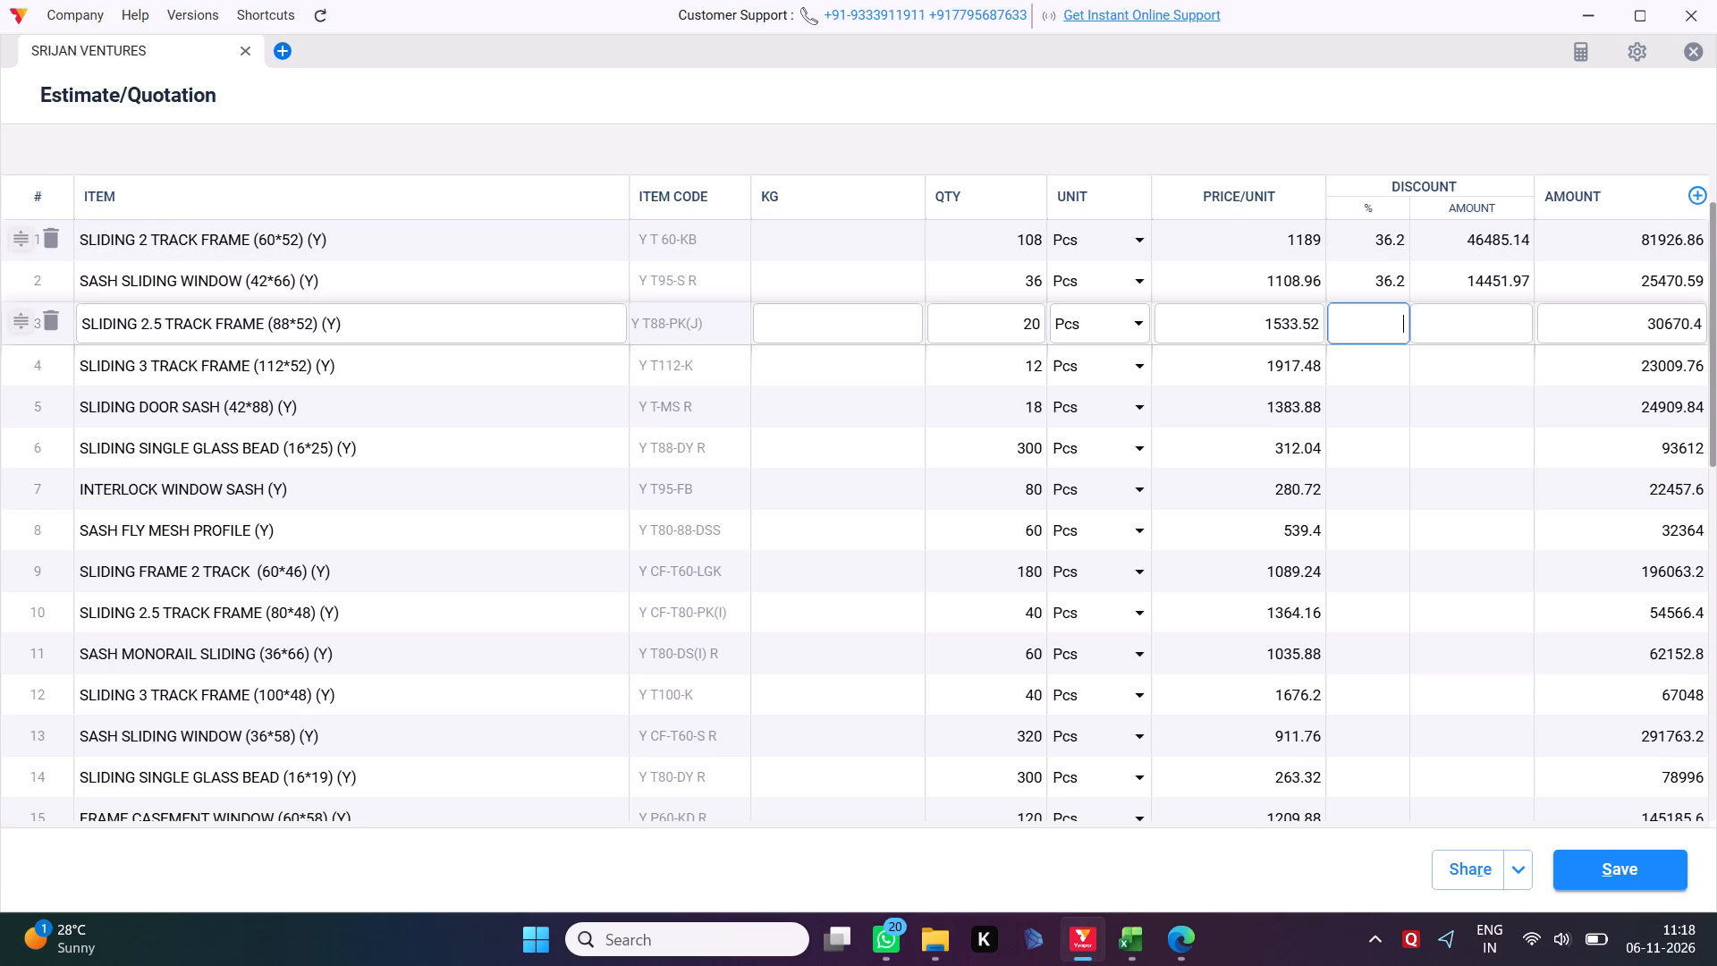
text(36.2)
key(Down)
text(36.2)
key(Down)
text(36.2)
key(Down)
text(36.2)
key(Down)
text(36.2)
key(Down)
text(36.2)
key(Down)
Apply a 36.2% discount to rows 9 to 14, SLIDING FRAME 2 TRACK (60*46) (Y) through SLIDING SINGLE GLASS BEAD (16*19) (Y).
text(36.2)
key(Down)
text(36.2)
key(Down)
text(36.2)
key(Down)
text(36.2)
key(Down)
text(36.2)
key(Down)
key(period)
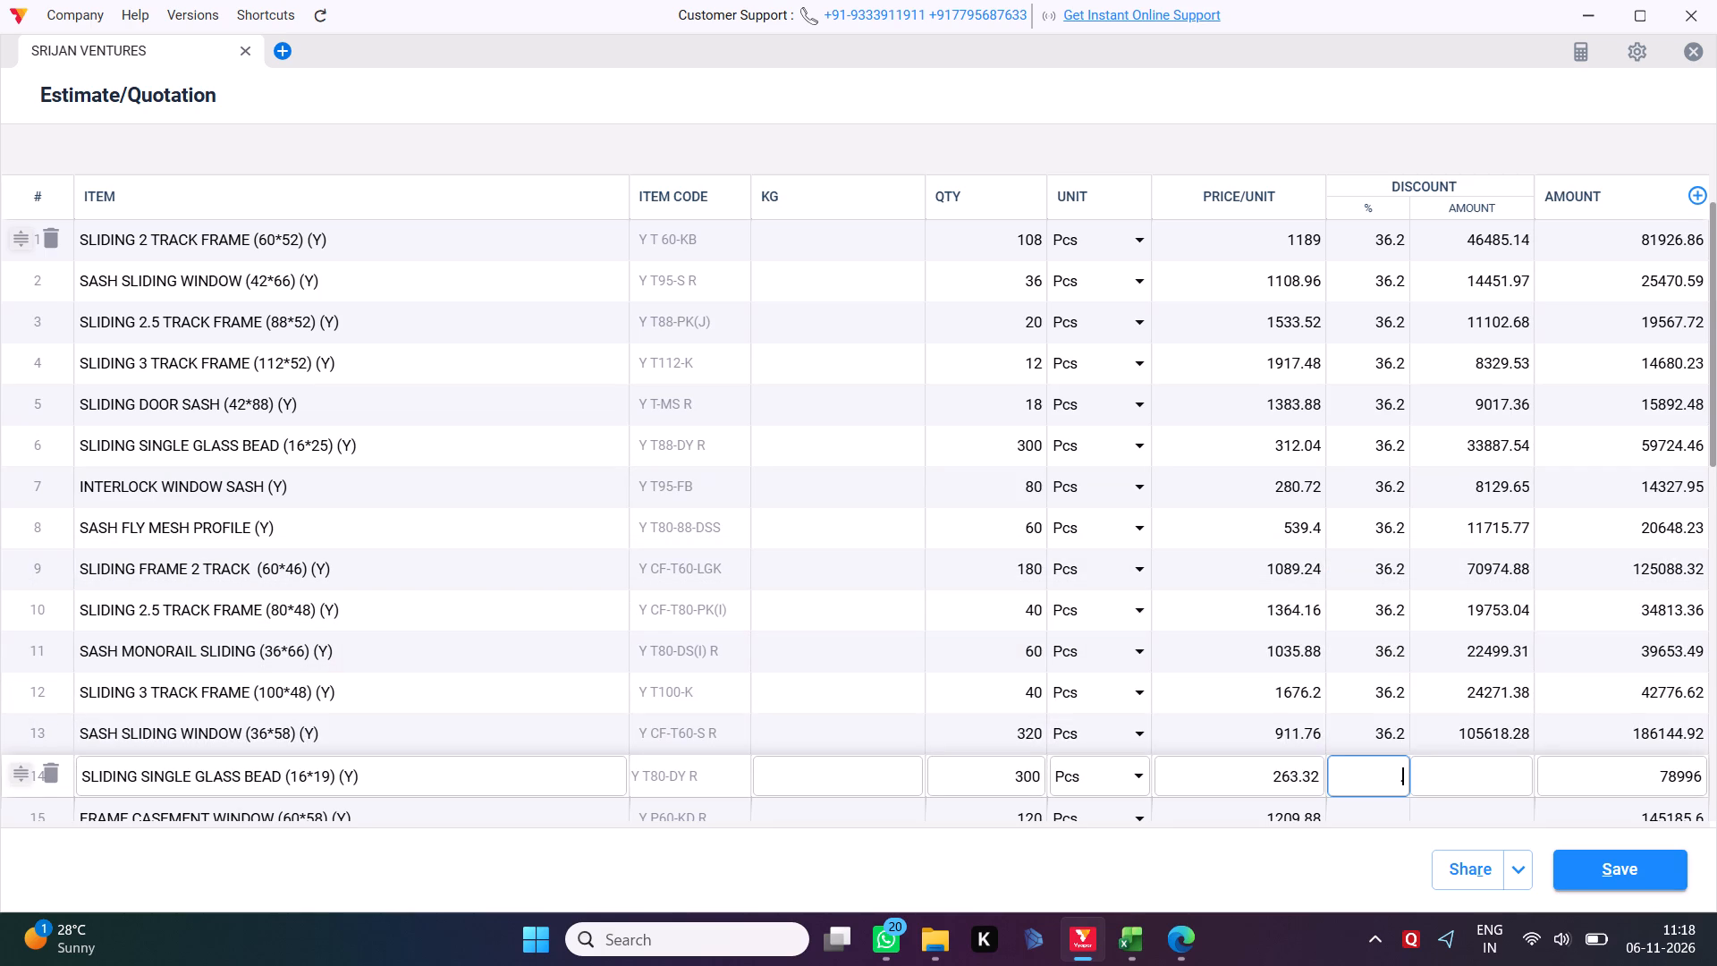
key(BackSpace)
text(36.2)
key(Down)
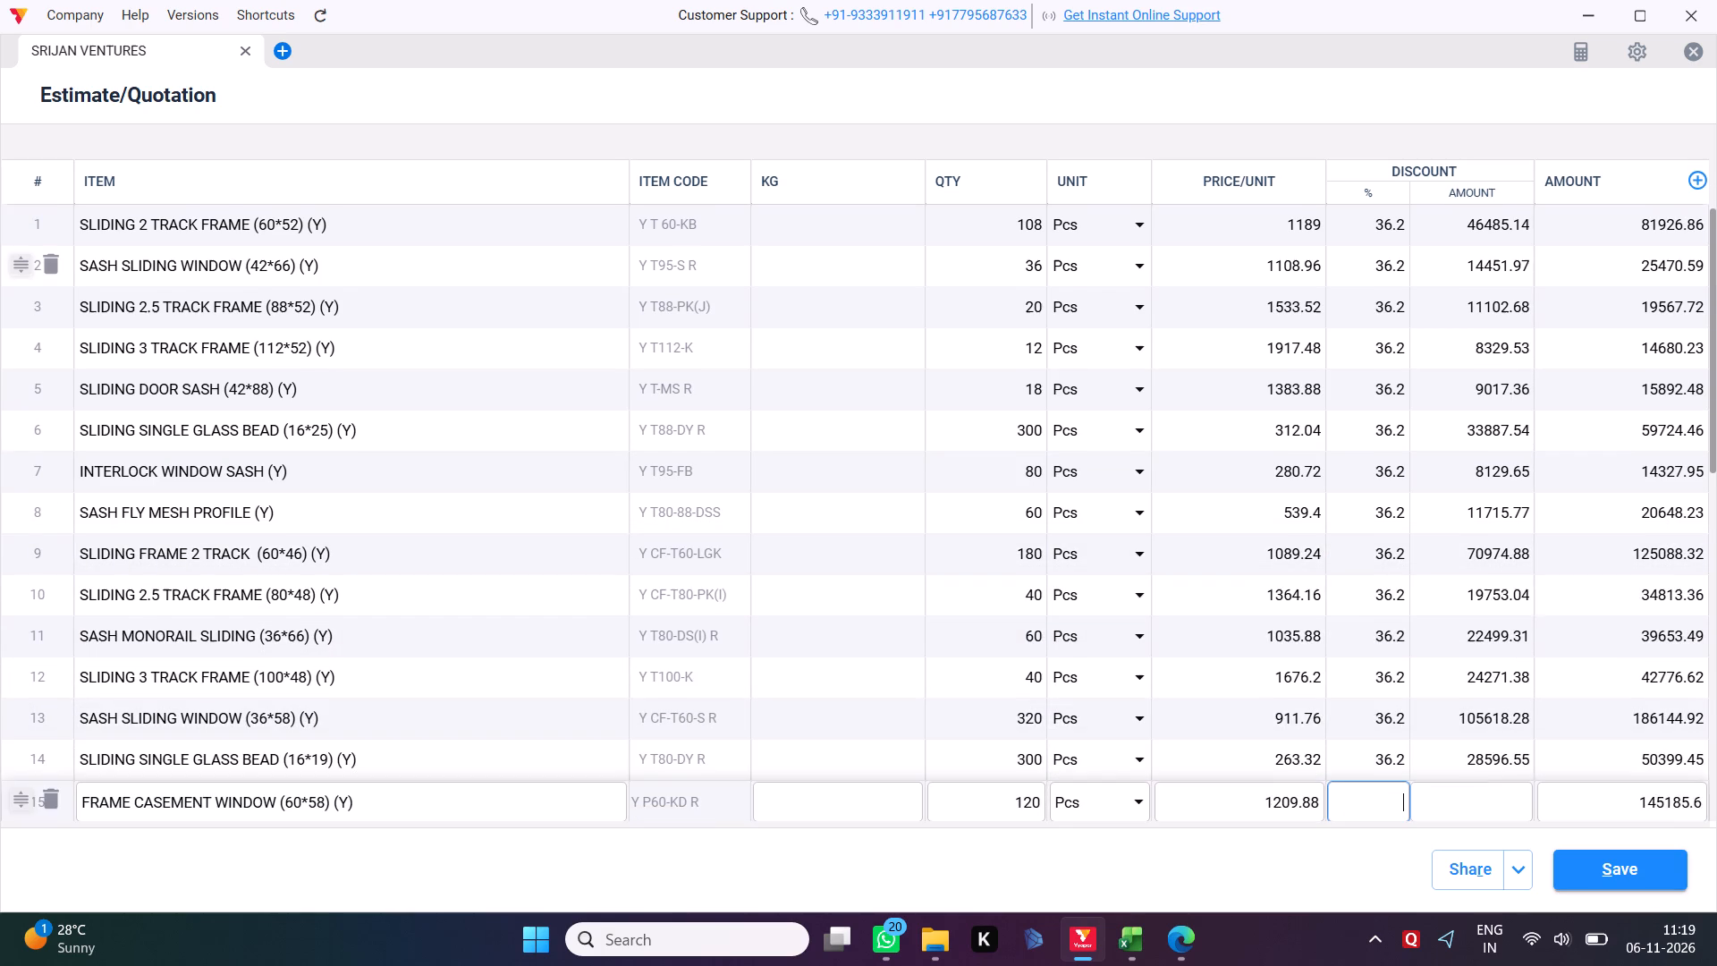
Apply a 36.2% discount to rows 15 to 21, FRAME CASEMENT WINDOW (60*58) (Y) through FRAME CASEMENT NARROW (60*44.5) (Y).
text(36.2)
key(Down)
text(36.2)
key(Down)
text(36.2)
key(Down)
text(36.2)
key(Down)
text(36.2)
key(Down)
text(36.2)
key(Down)
text(36.2)
key(Down)
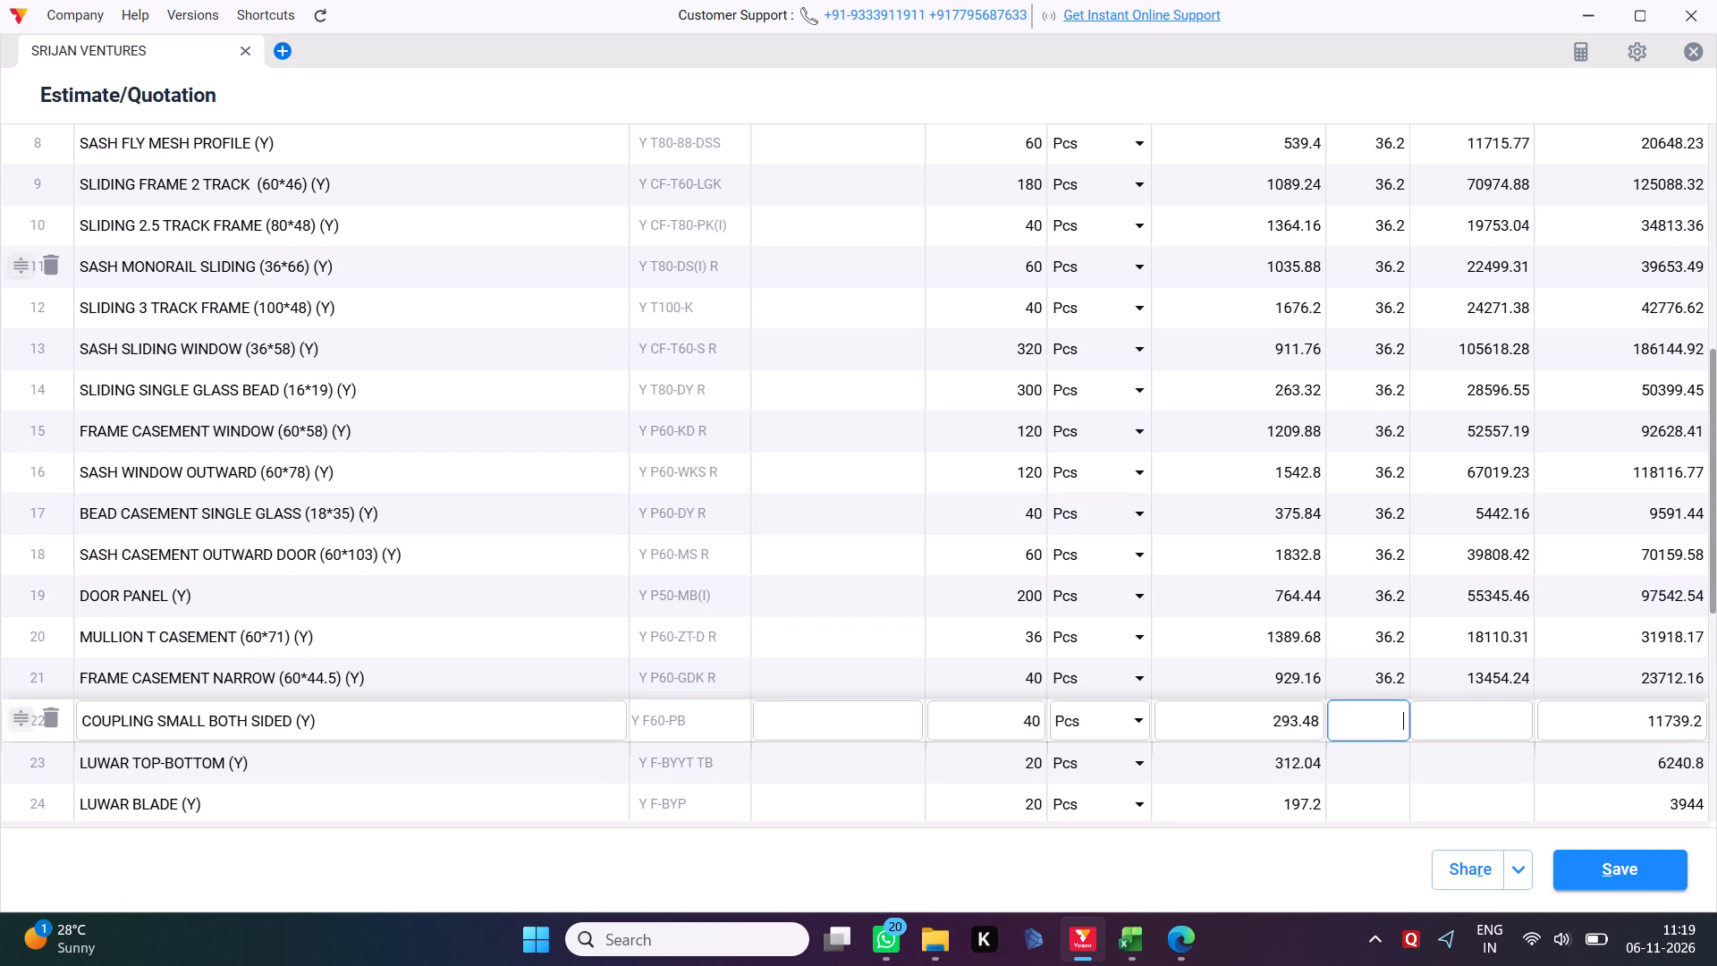
Apply a 36.2% discount to rows 22 to 25, COUPLING SMALL BOTH SIDED (Y) through GEORGIAN BAR (Y).
text(36.2)
key(Down)
text(36.2)
key(Down)
text(36.)
key(2)
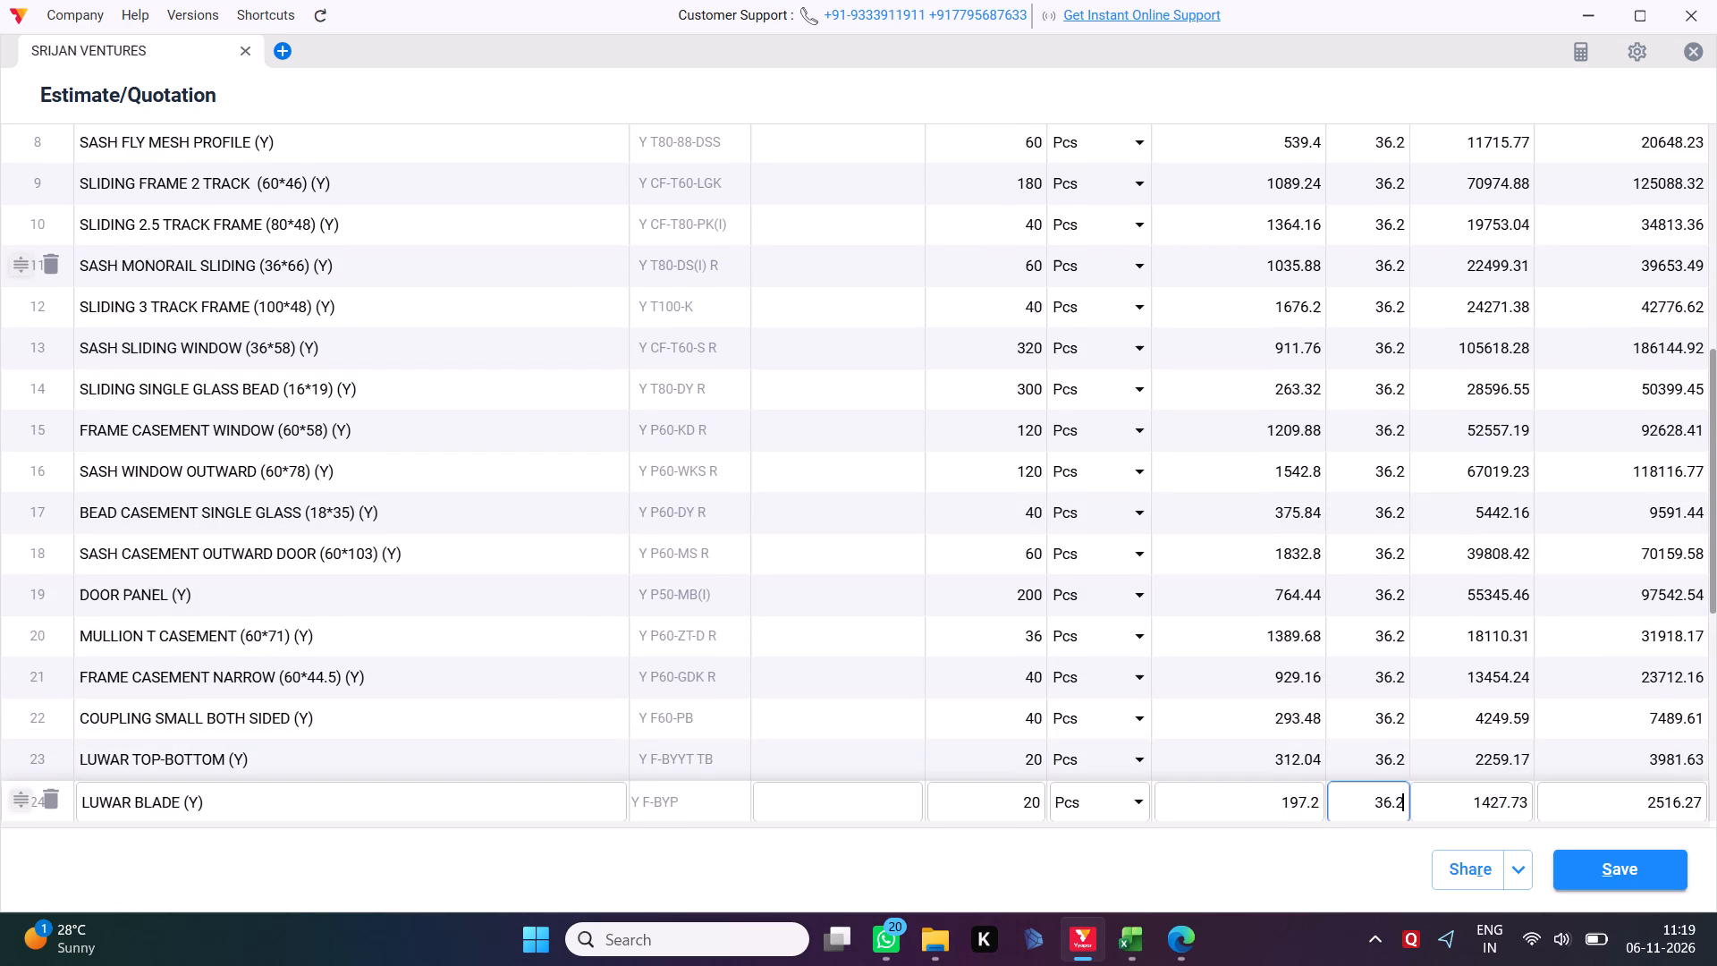
key(Down)
text(36.2)
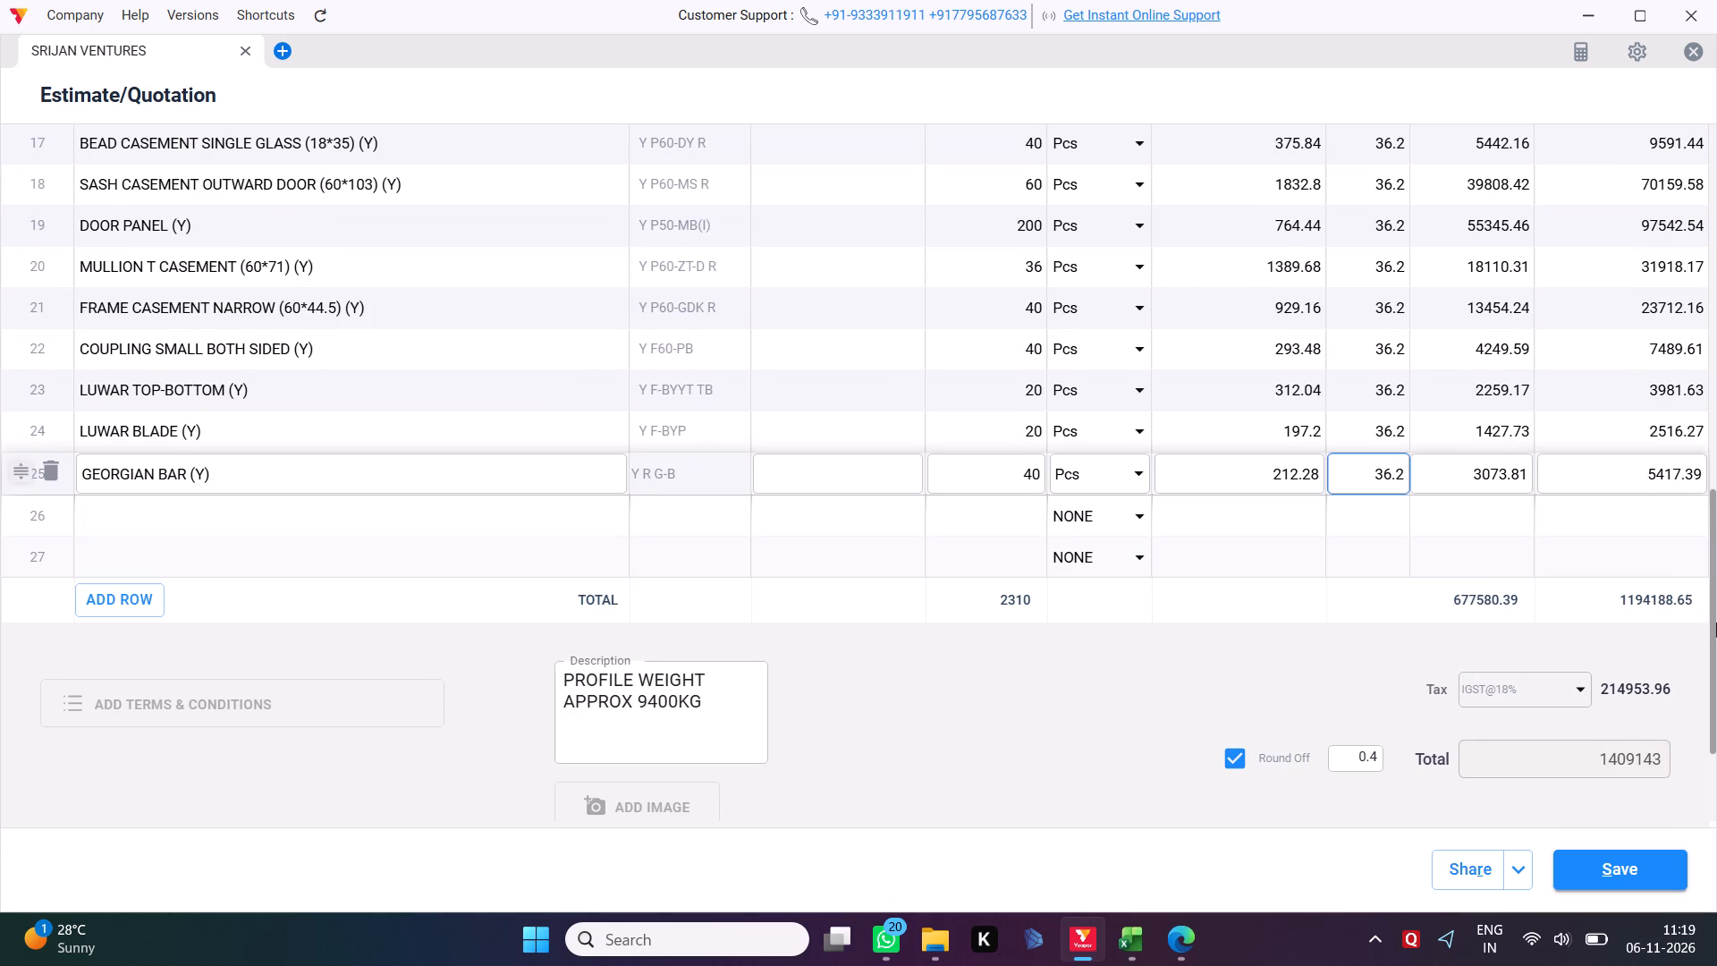
Save the revised SRIJAN VENTURES quotation.
click(1610, 871)
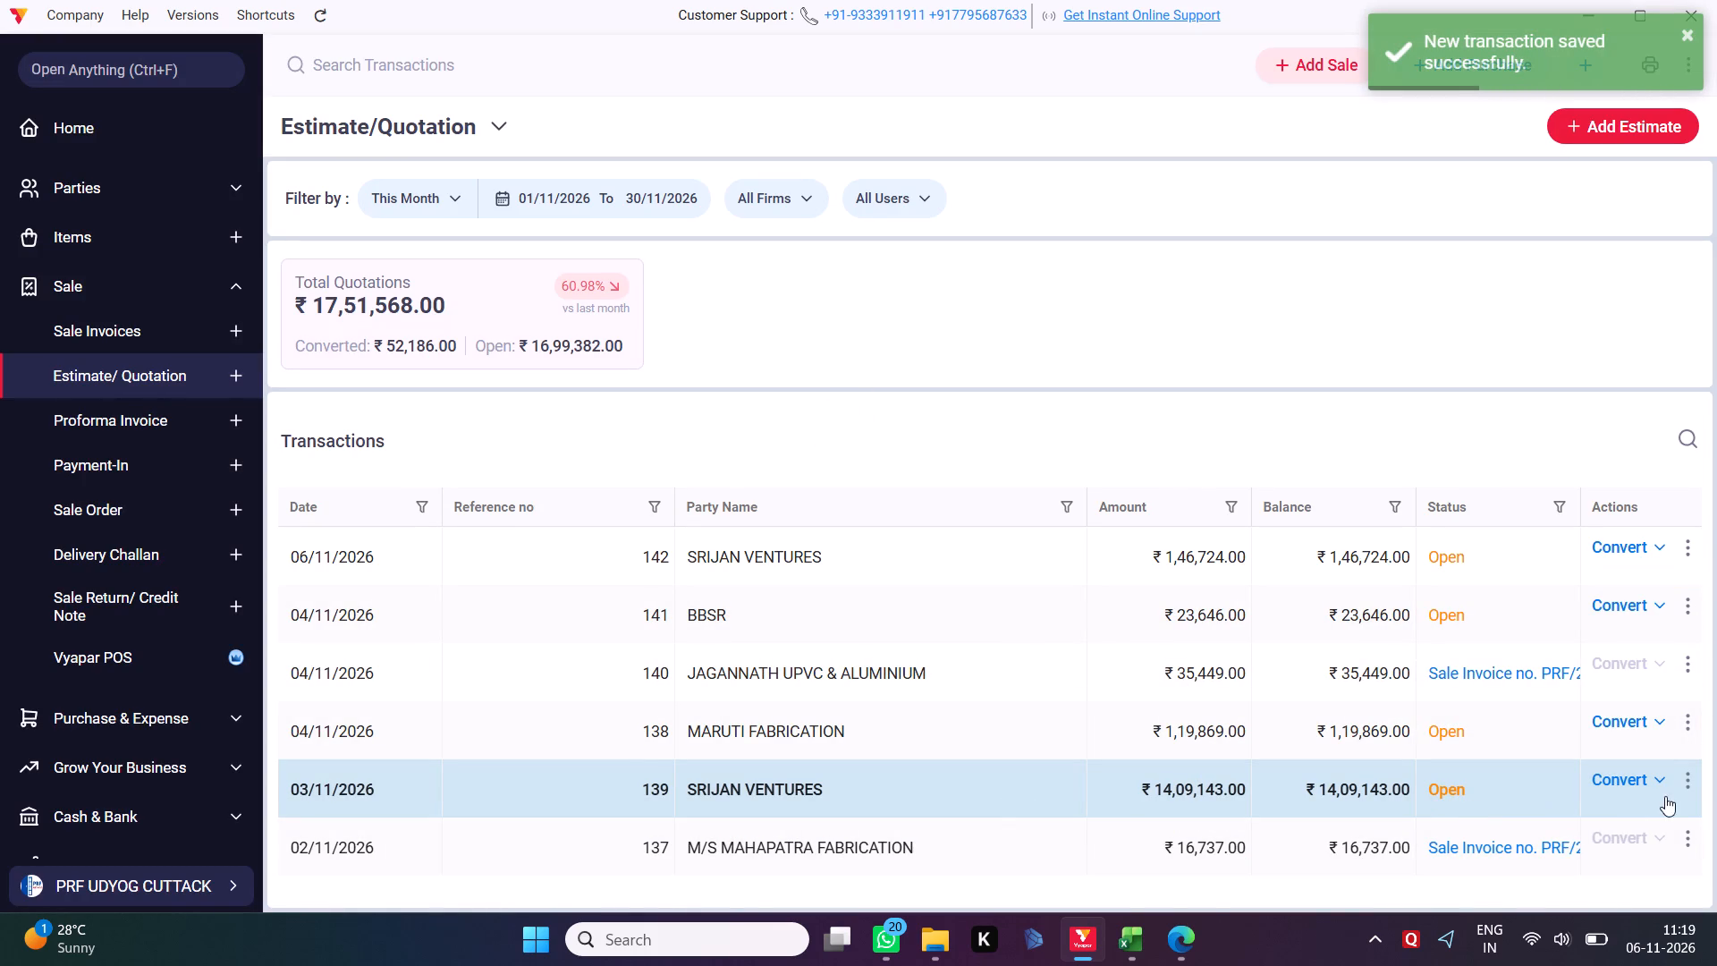
Open the PDF of SRIJAN VENTURES quotation 139 and close the older PI YD-26ZC301138 PDF.
click(1687, 777)
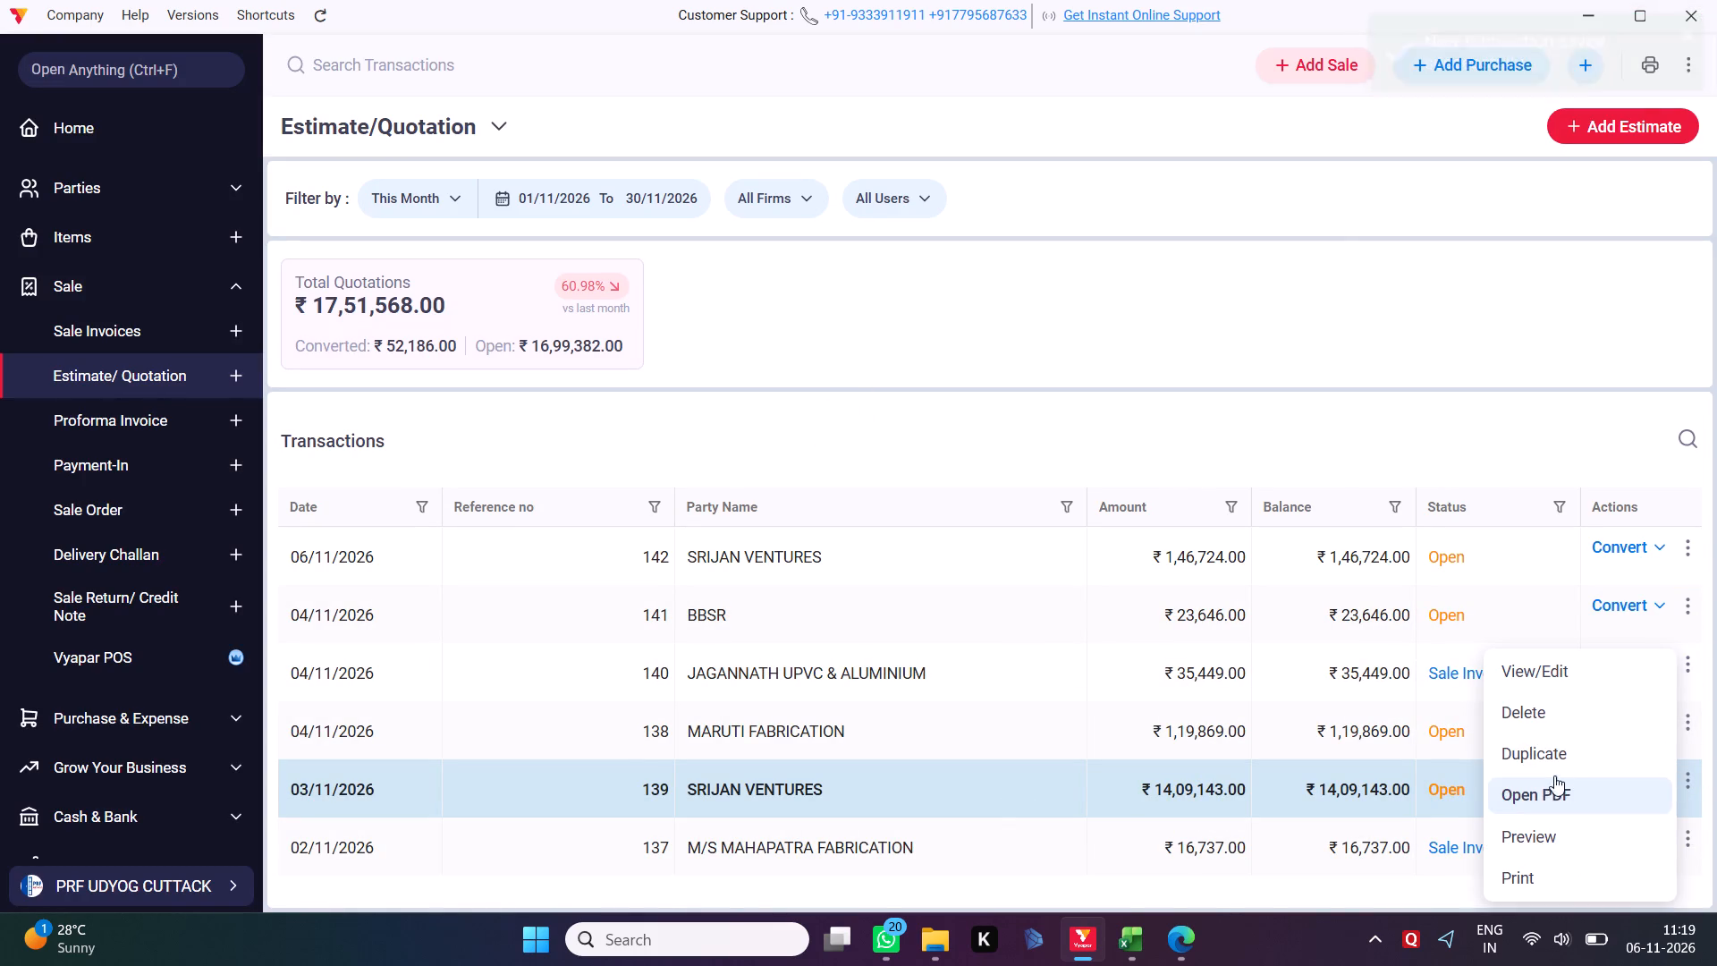
click(1532, 794)
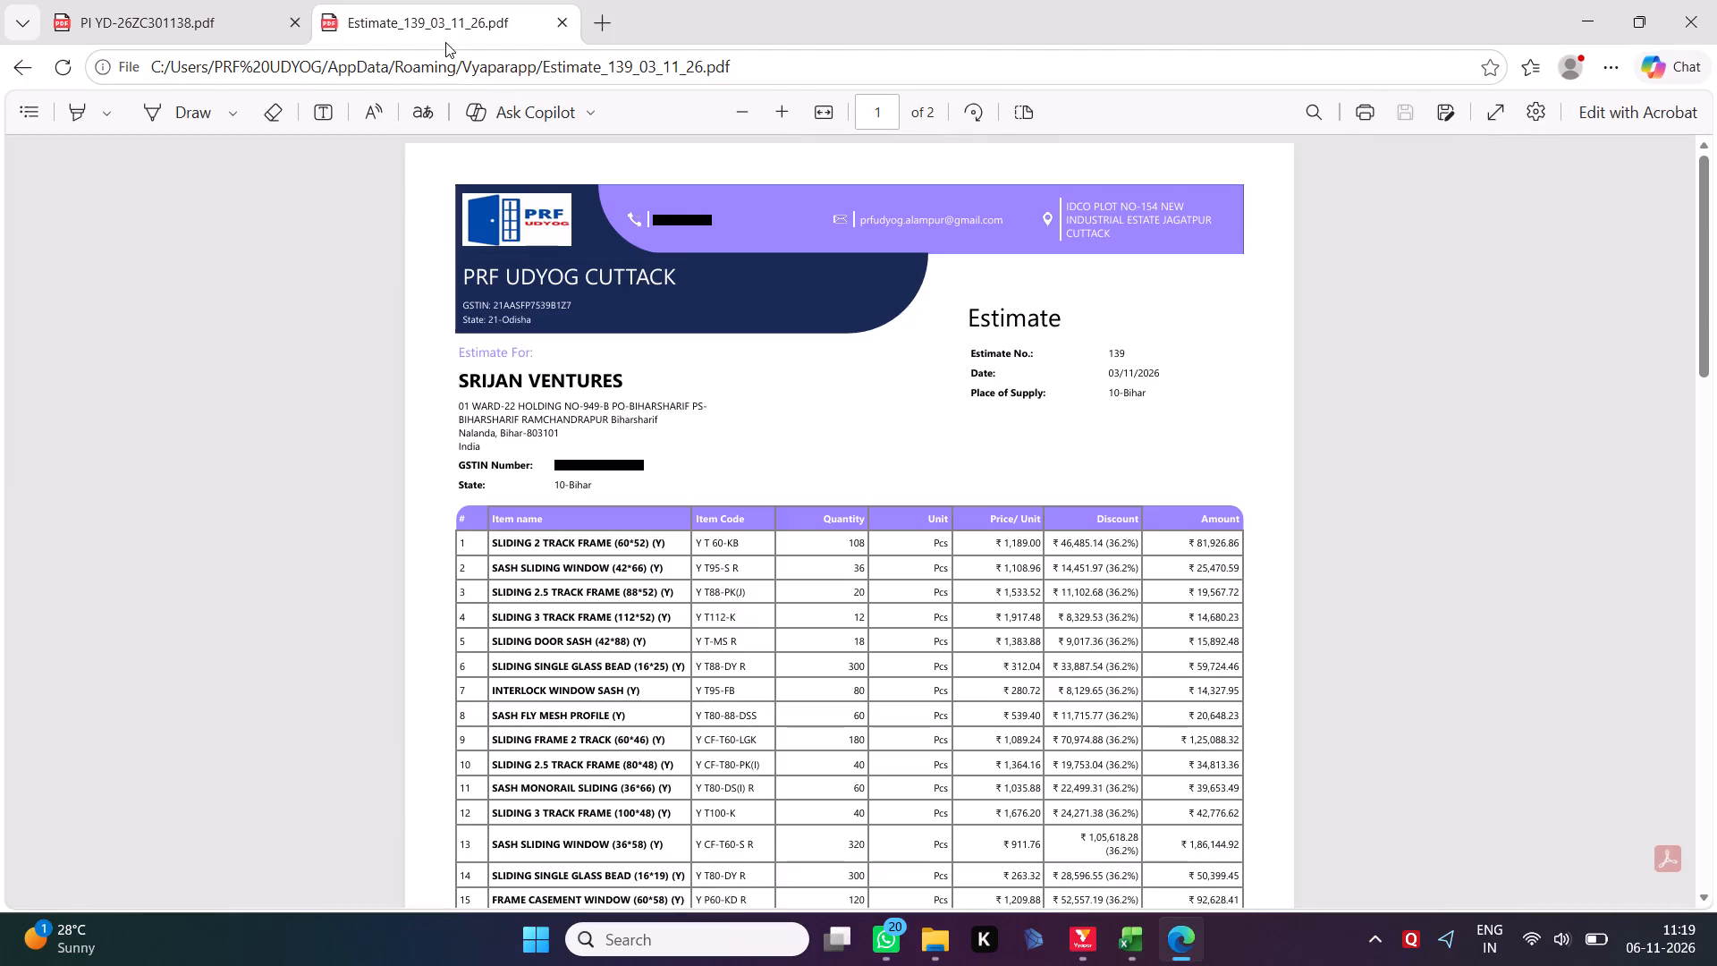
click(292, 23)
Review the item rows, quantities and discounts in the quotation 139 PDF.
scroll(707, 486, down, 1)
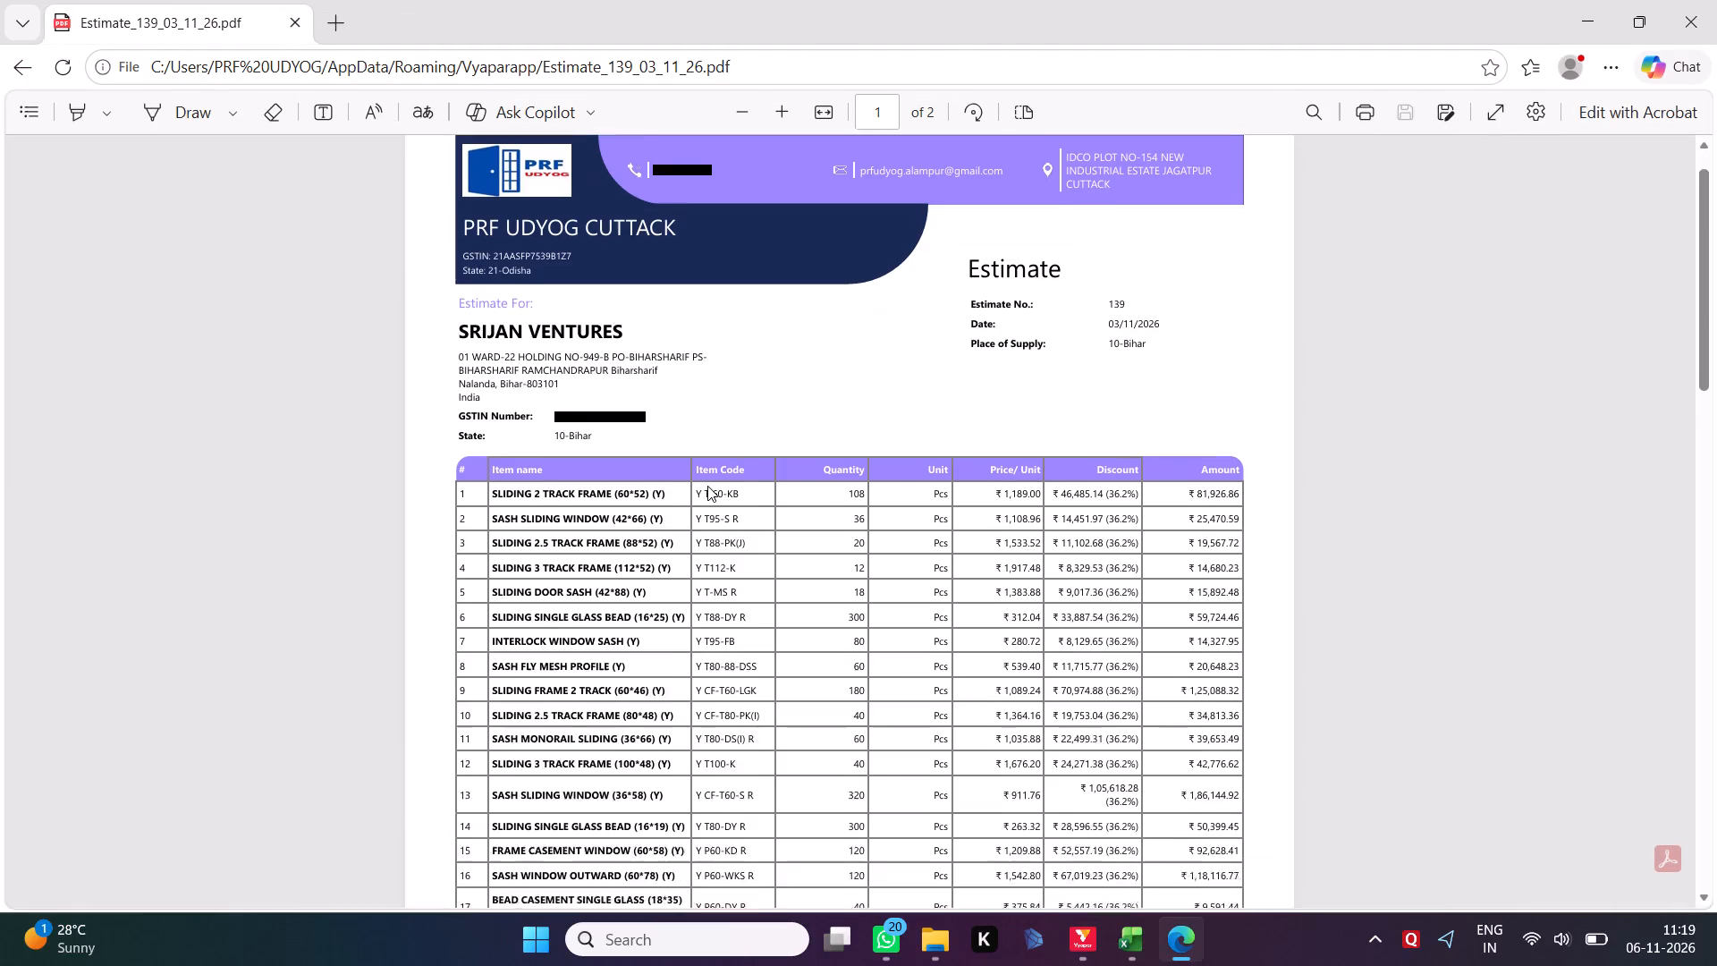
scroll(707, 486, down, 2)
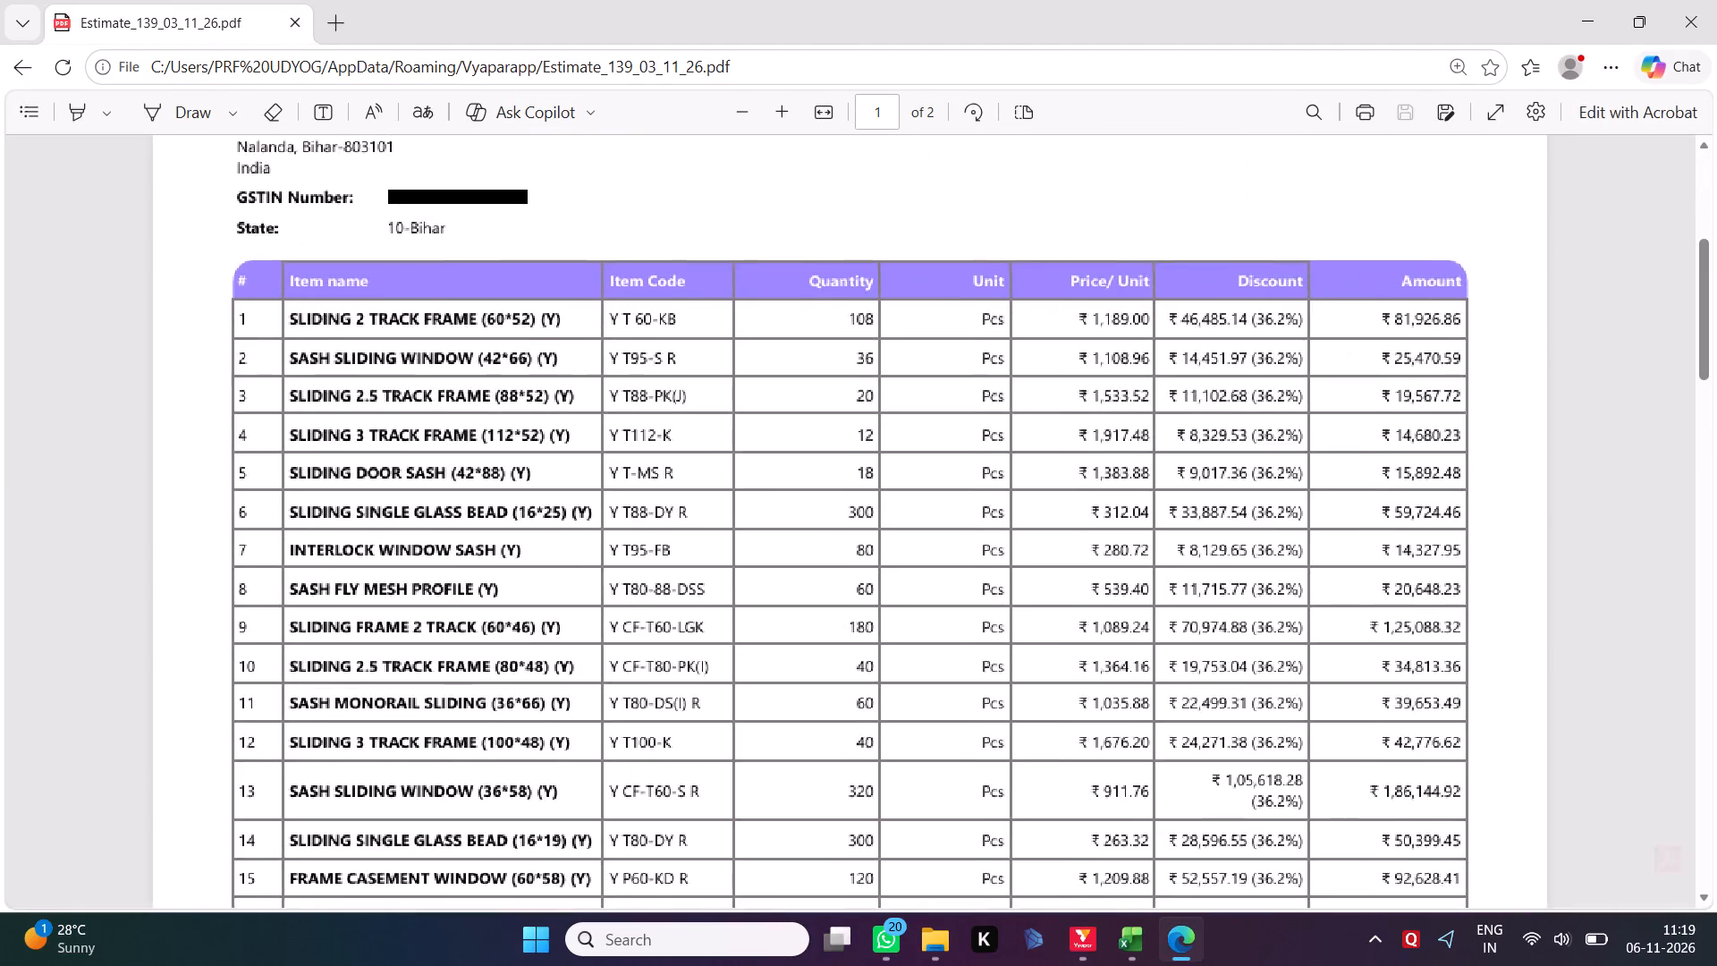
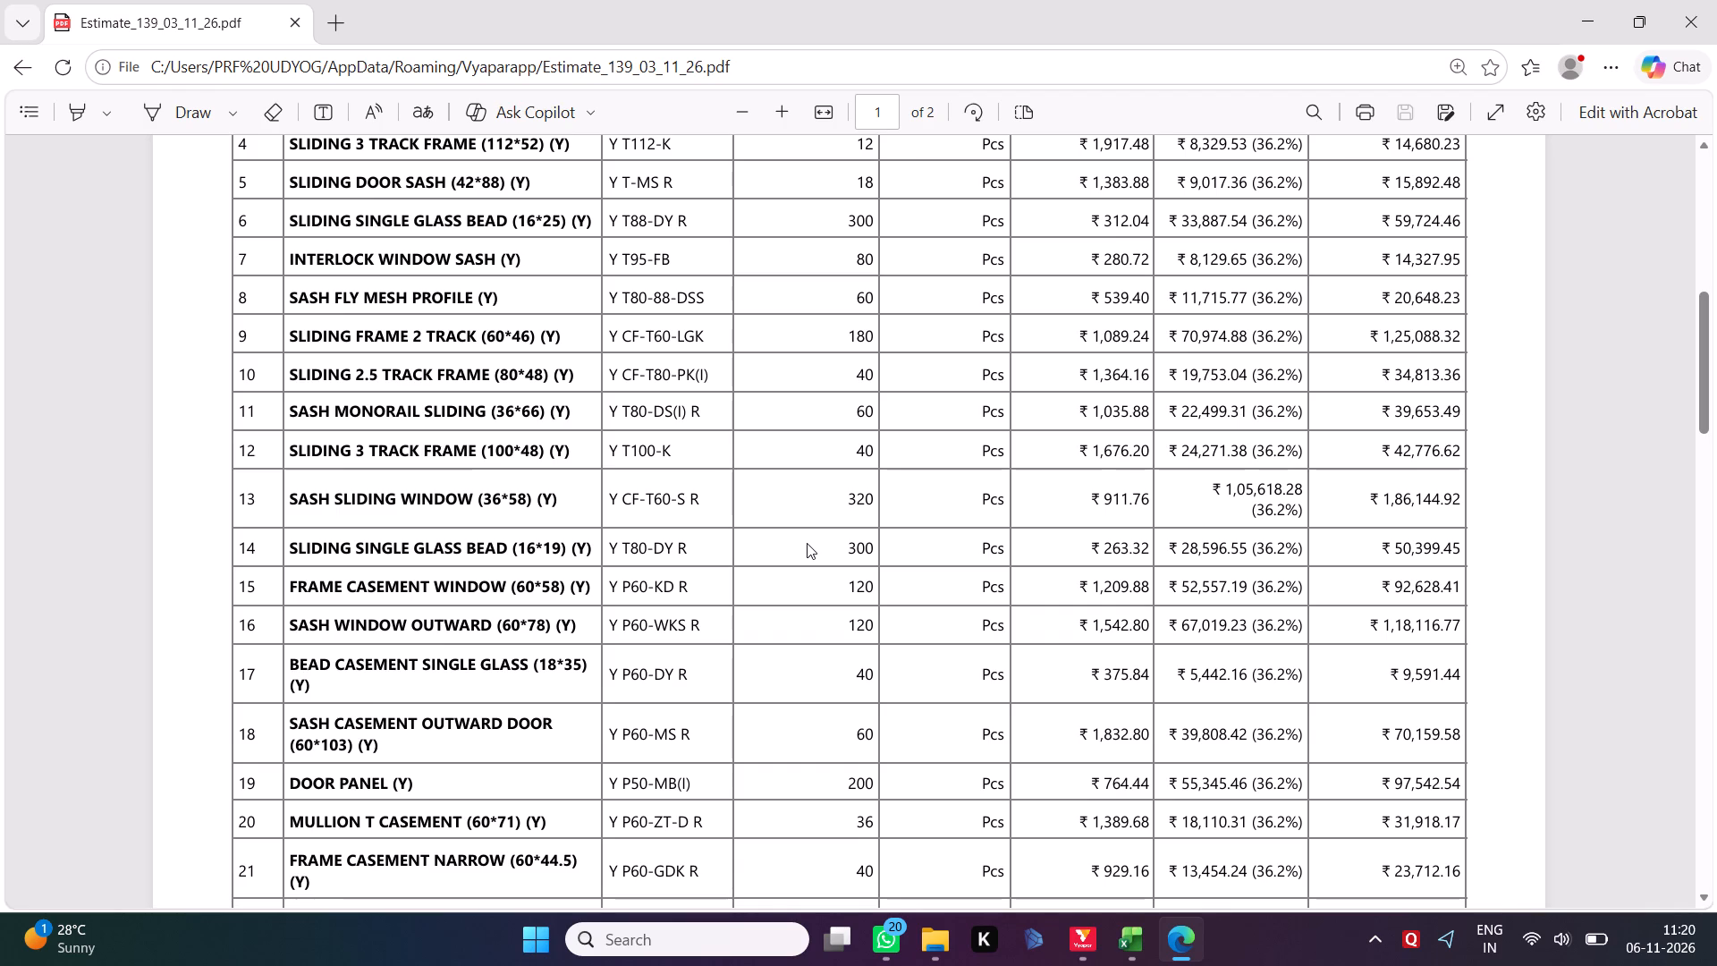
Recheck the item quantities, discounts and amounts on the first page of the quotation 139 PDF.
scroll(807, 543, up, 1)
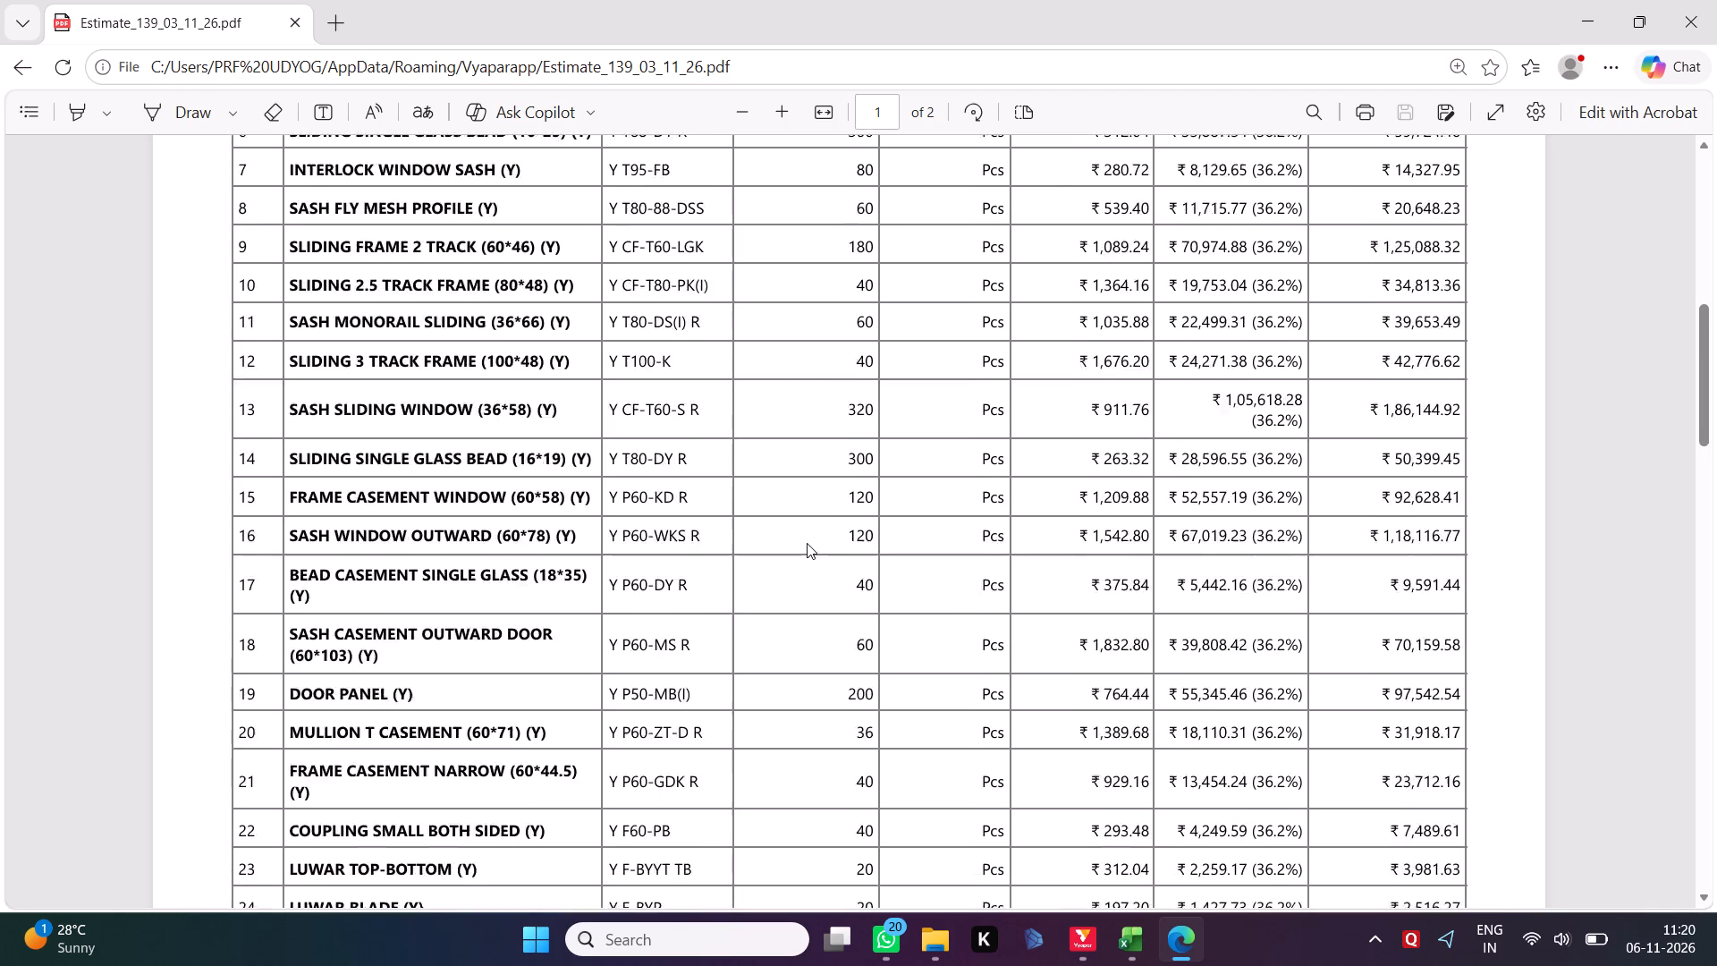
scroll(807, 543, up, 2)
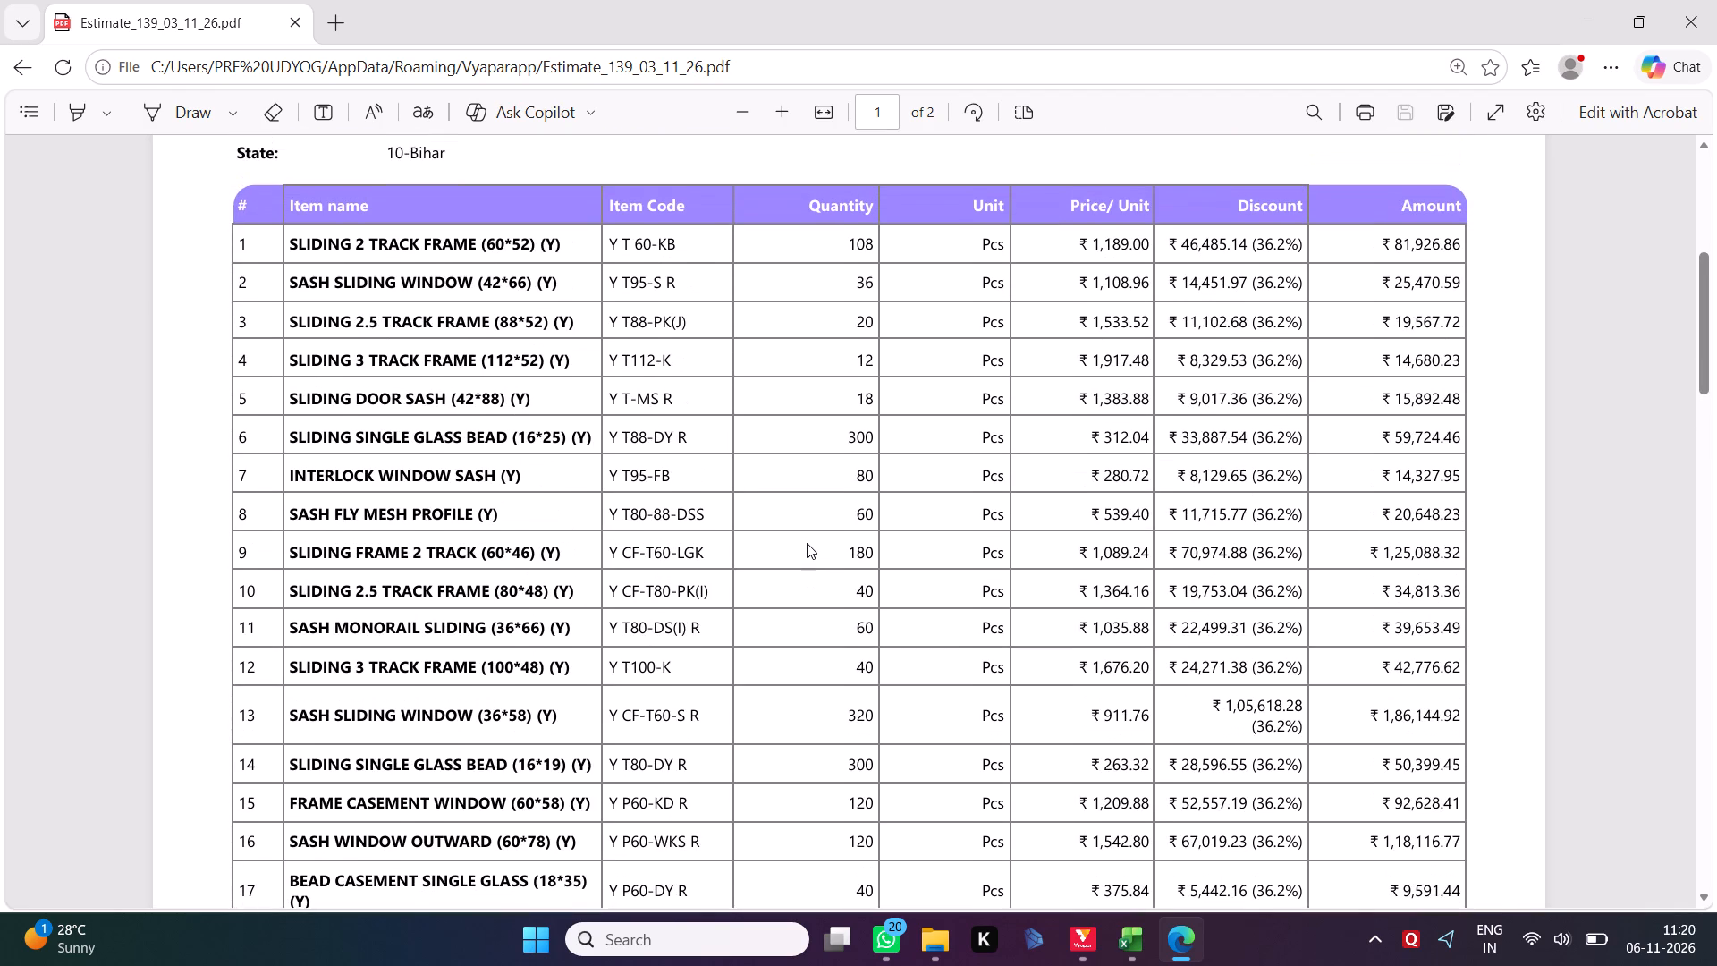
scroll(807, 543, down, 1)
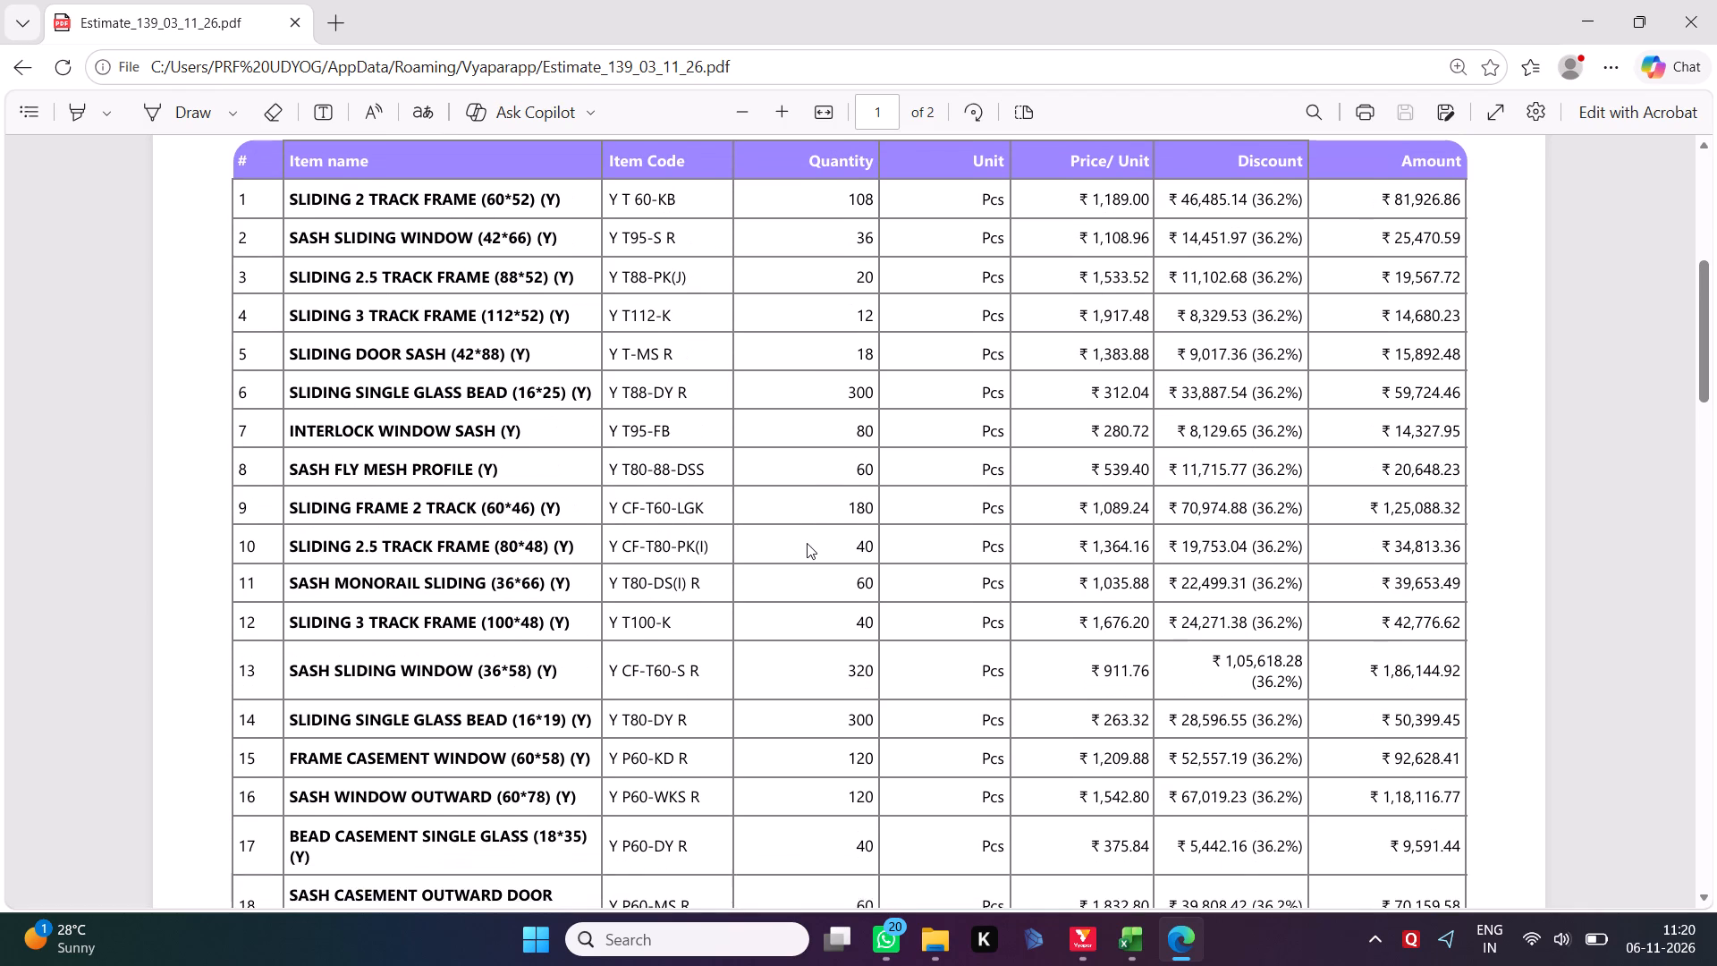
scroll(807, 543, down, 1)
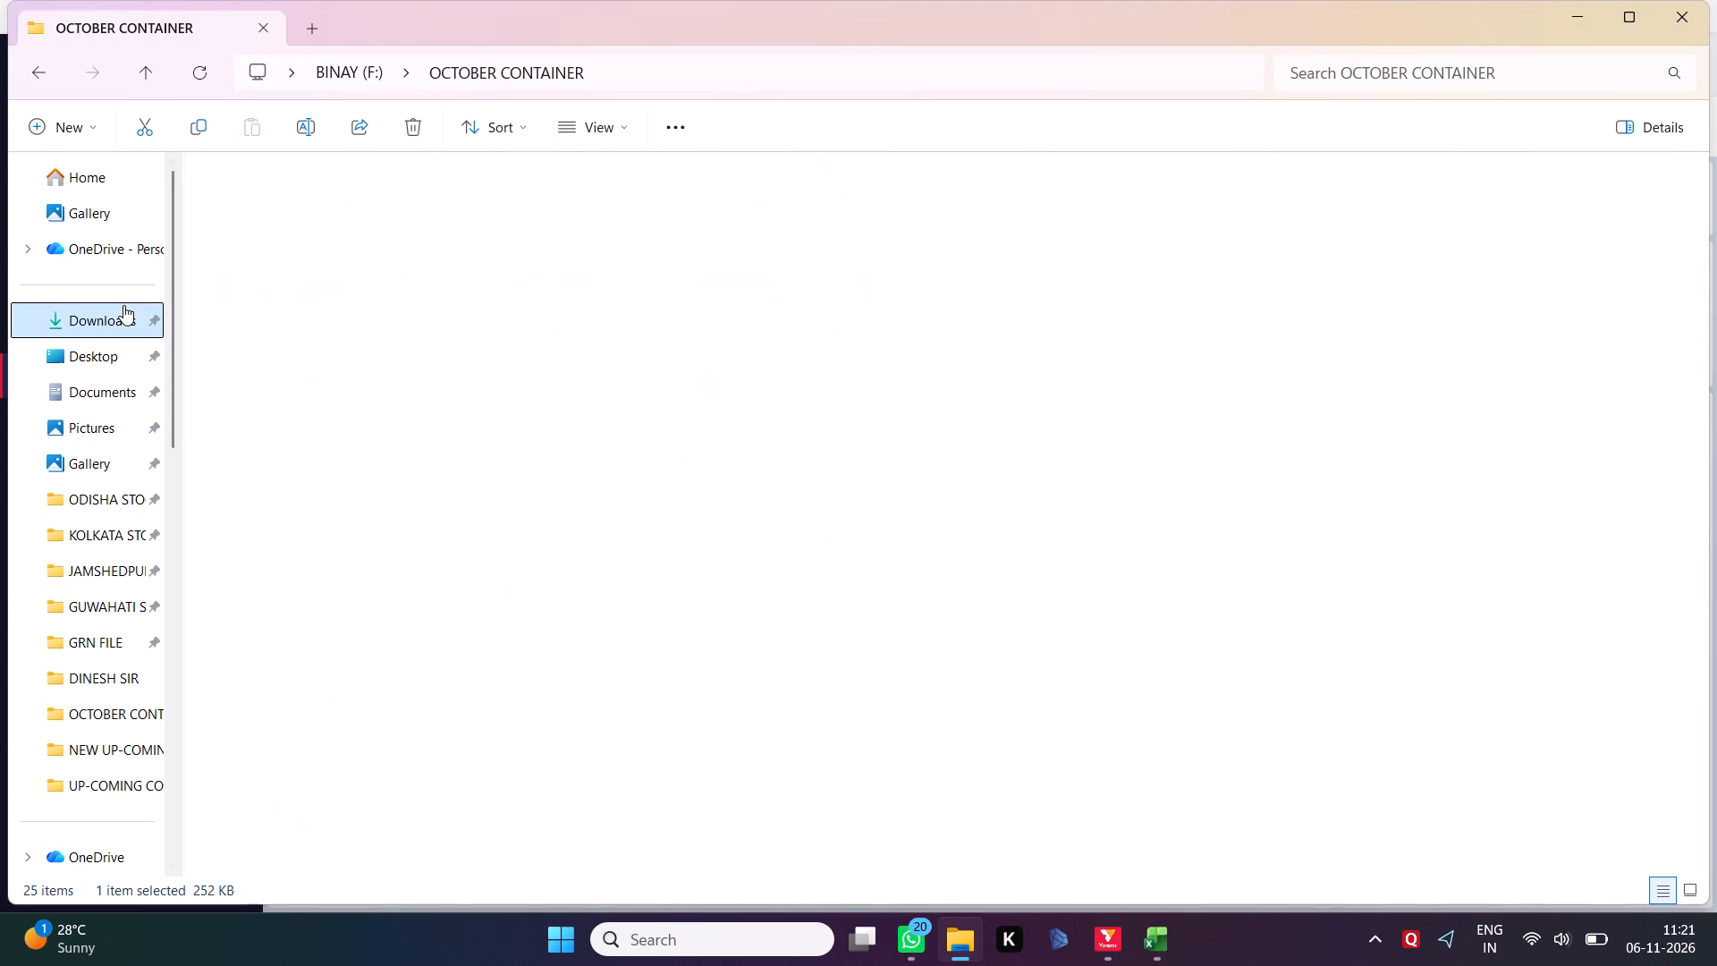
scroll(545, 350, up, 7)
click(326, 228)
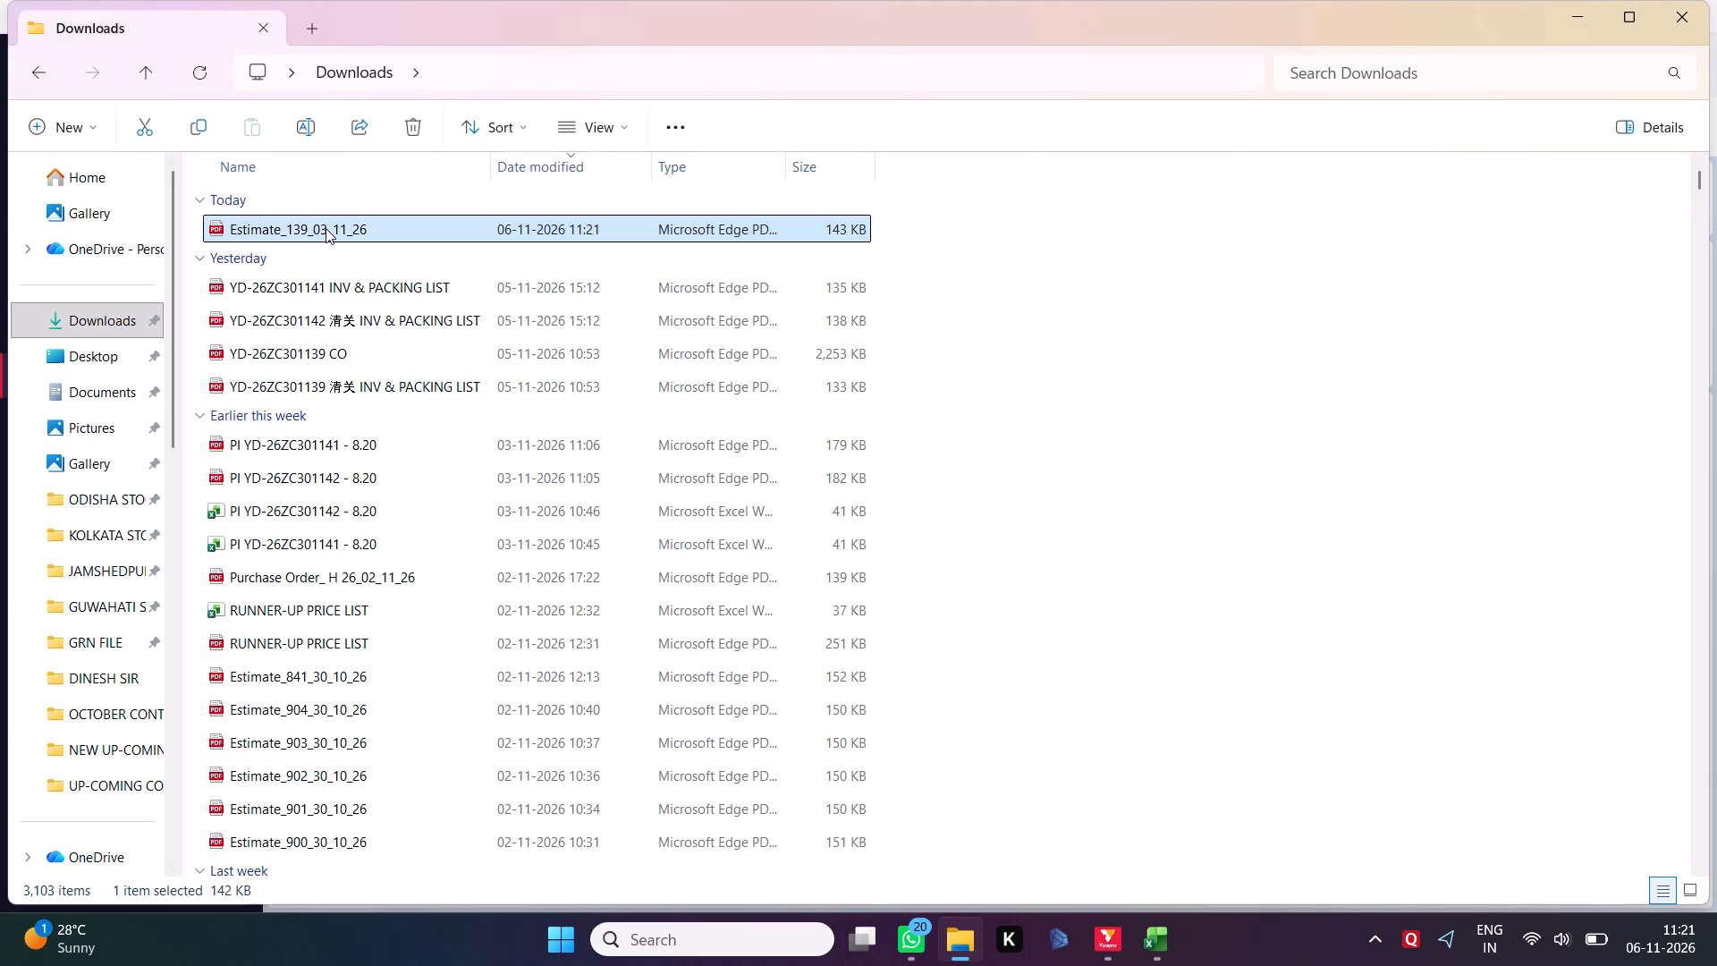
key(ctrl+c)
key(ctrl+c)
key(alt+Tab)
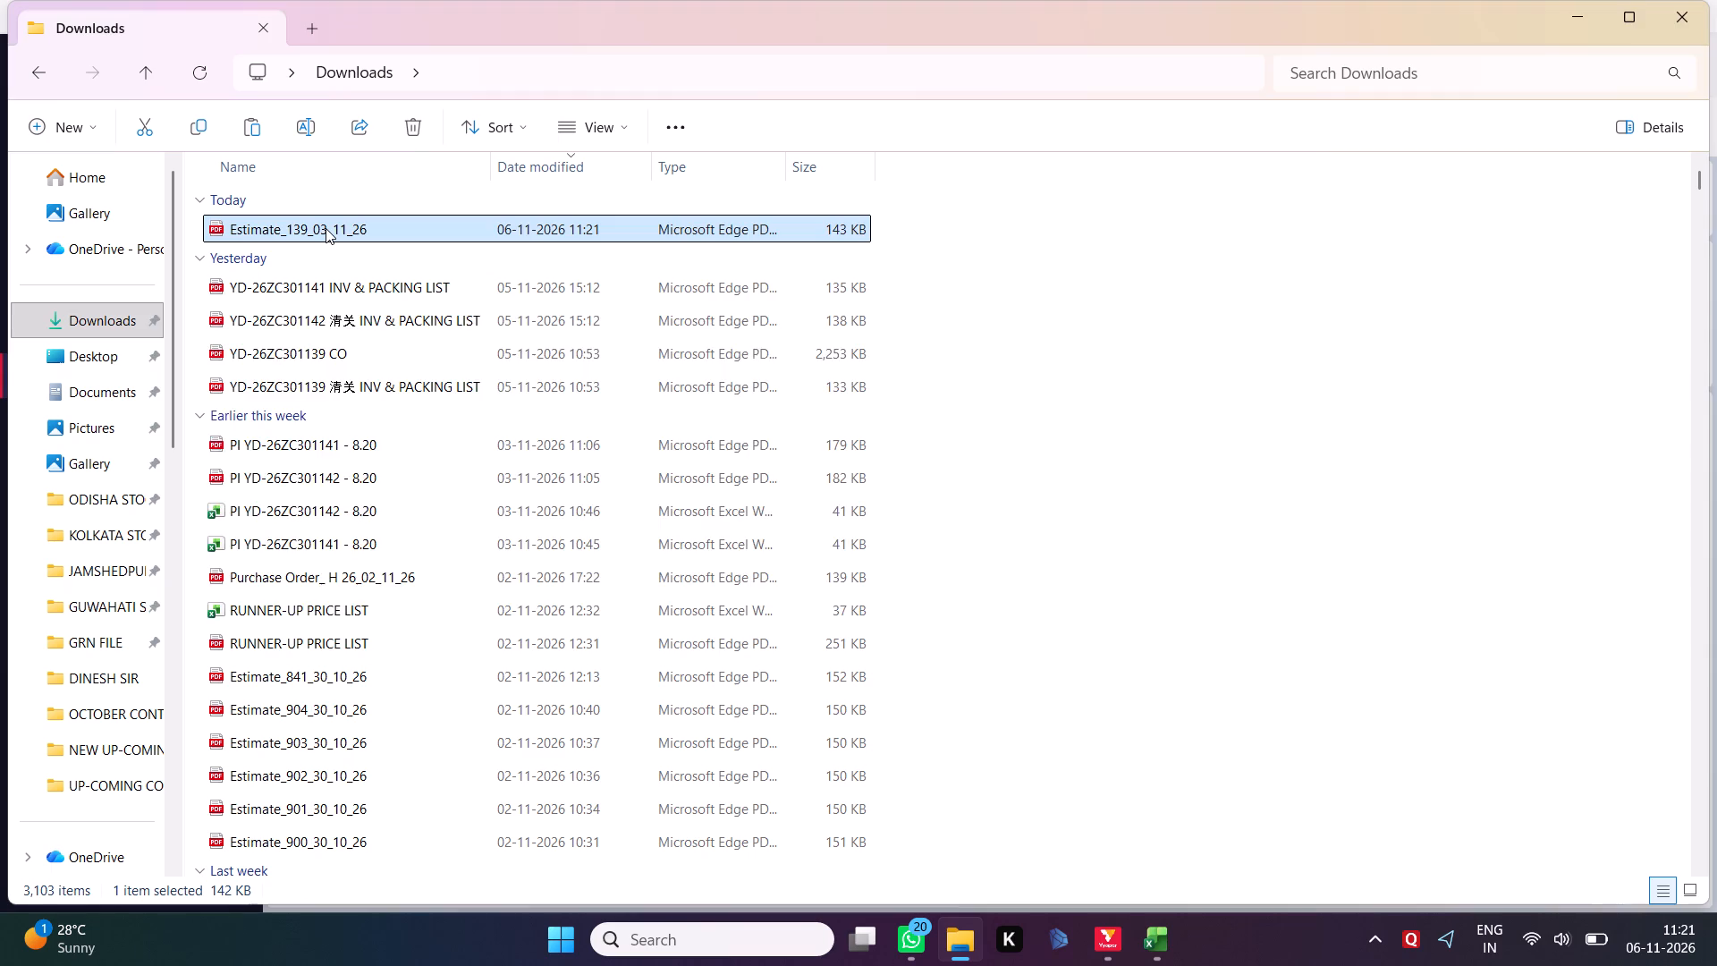
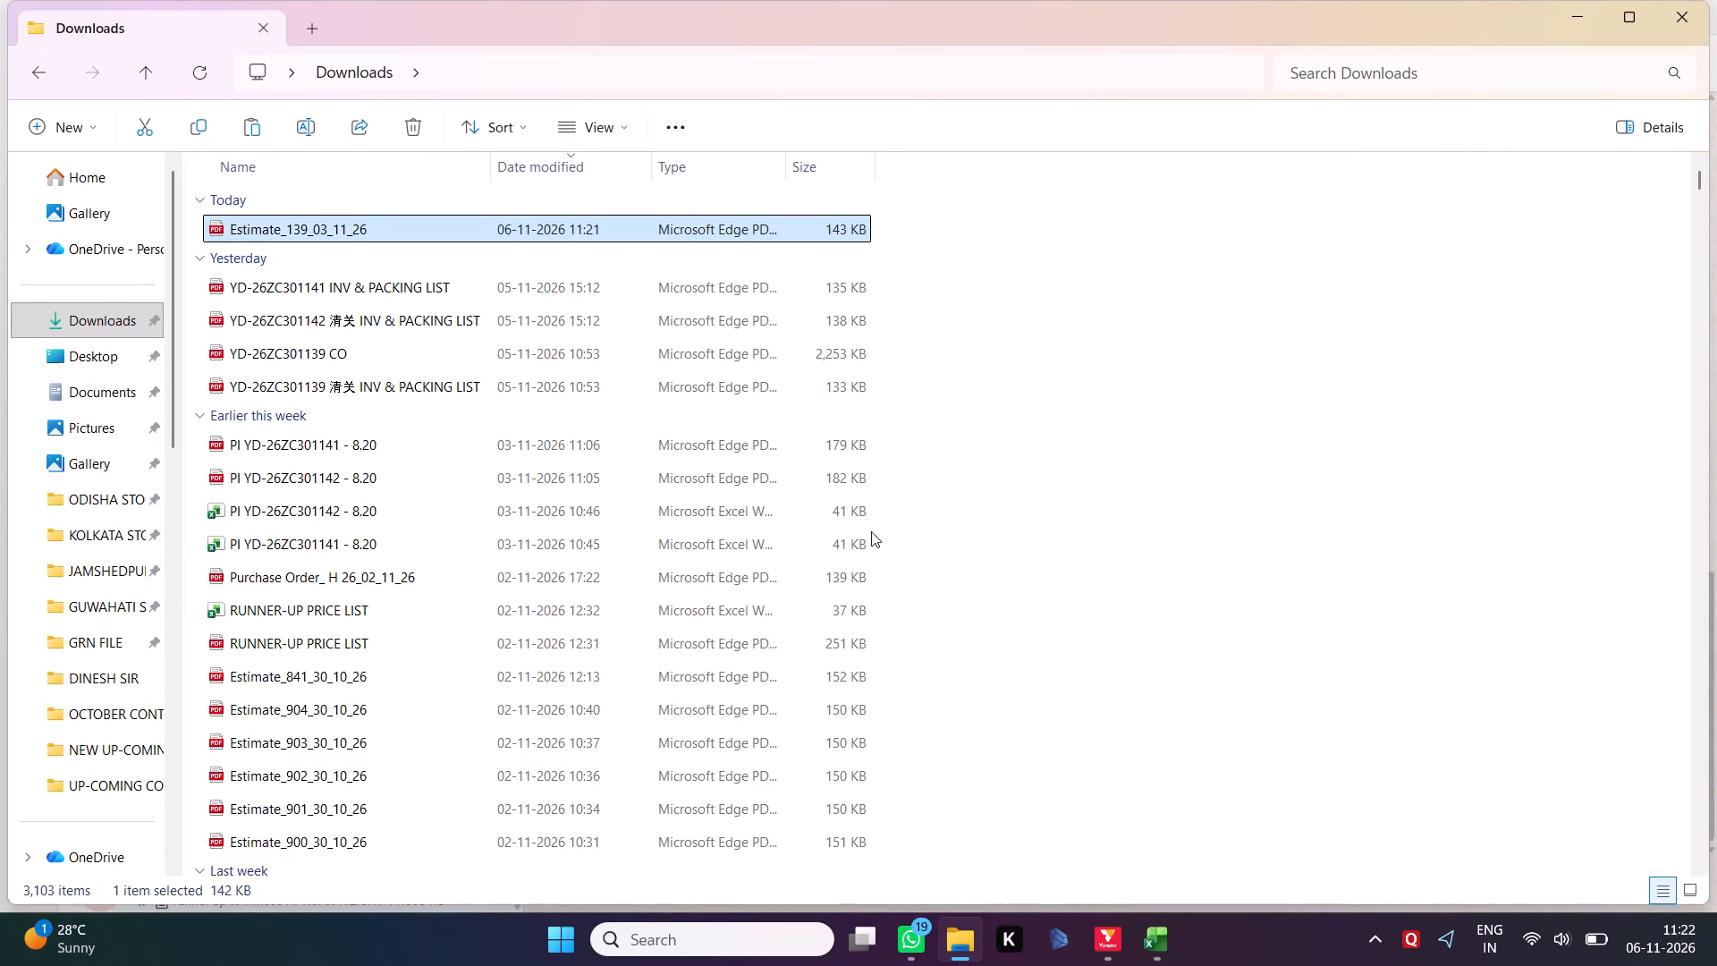
Switch to Vyapar, open SRIJAN VENTURES quotation 142, and add the description "DISPACT FROM CUTTACK".
key(alt+Tab)
key(alt+Tab)
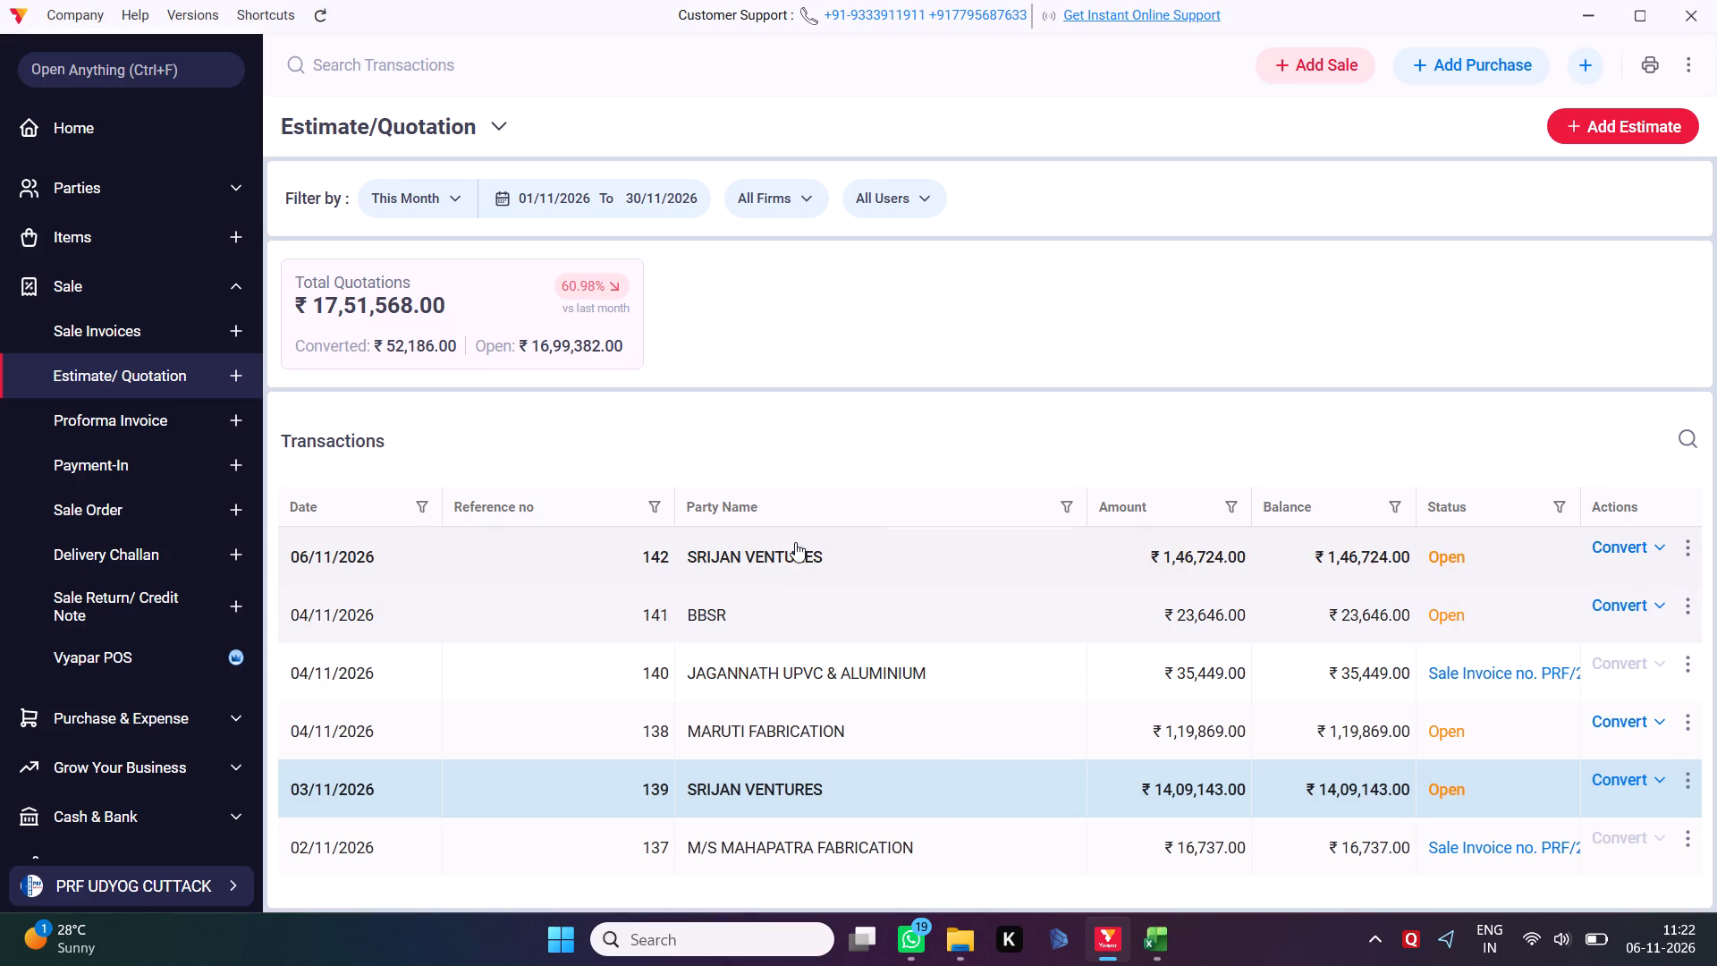
double_click(790, 541)
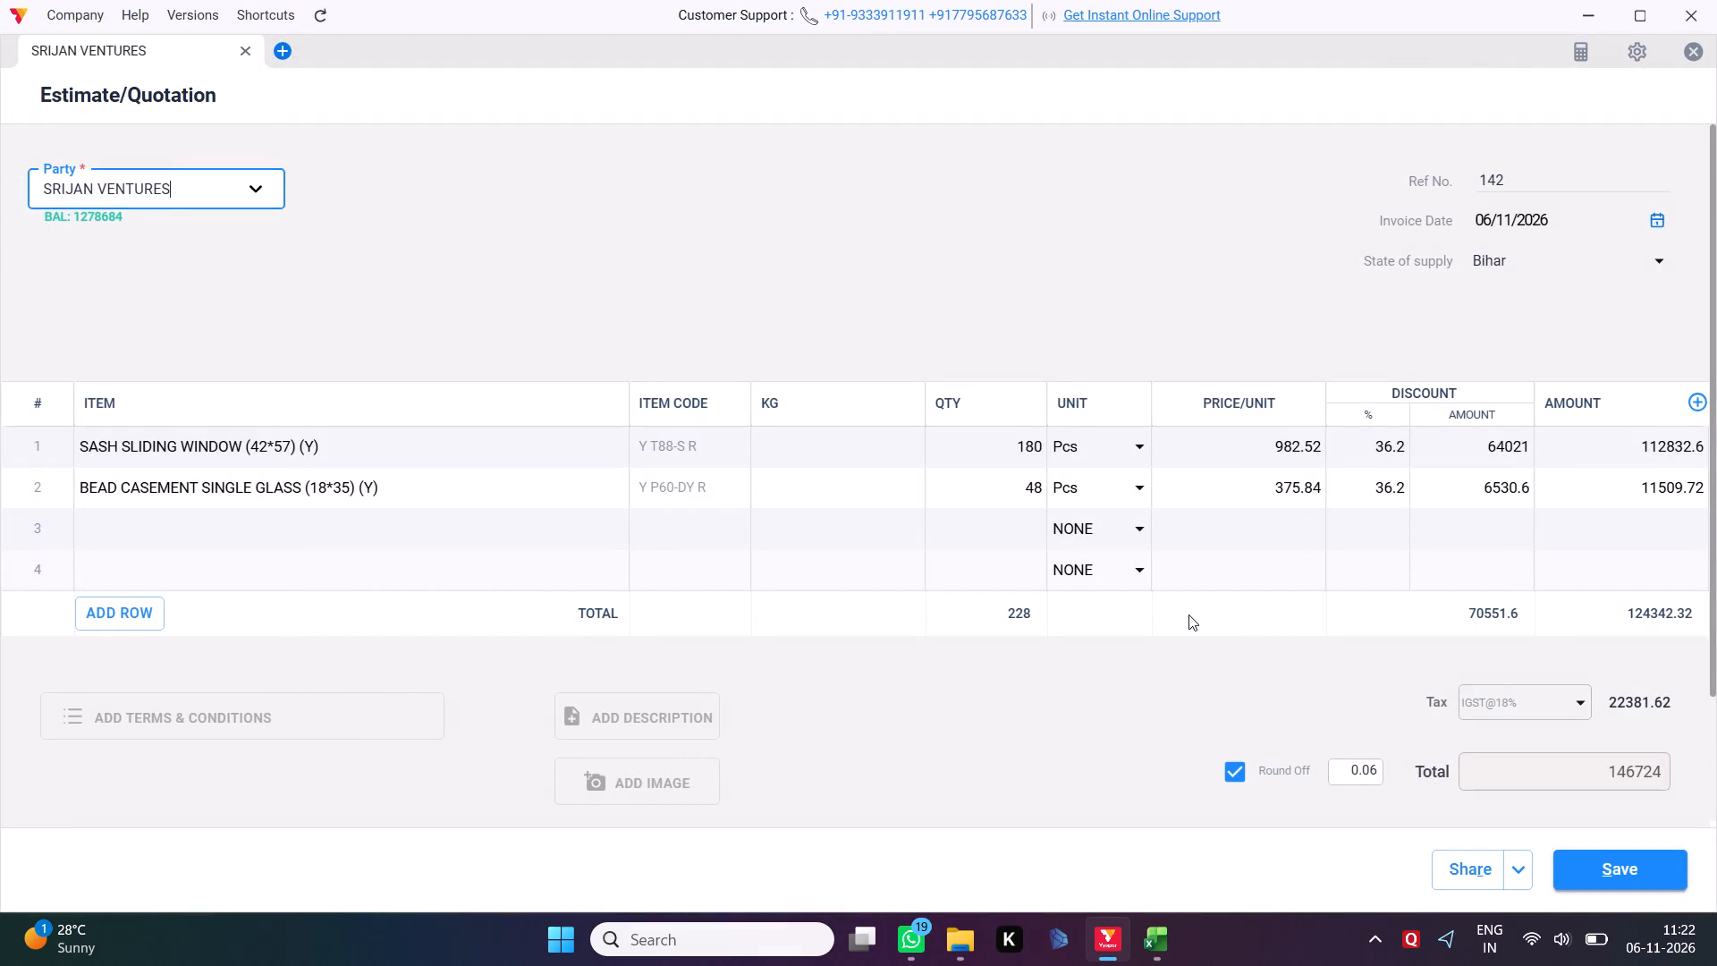
click(671, 710)
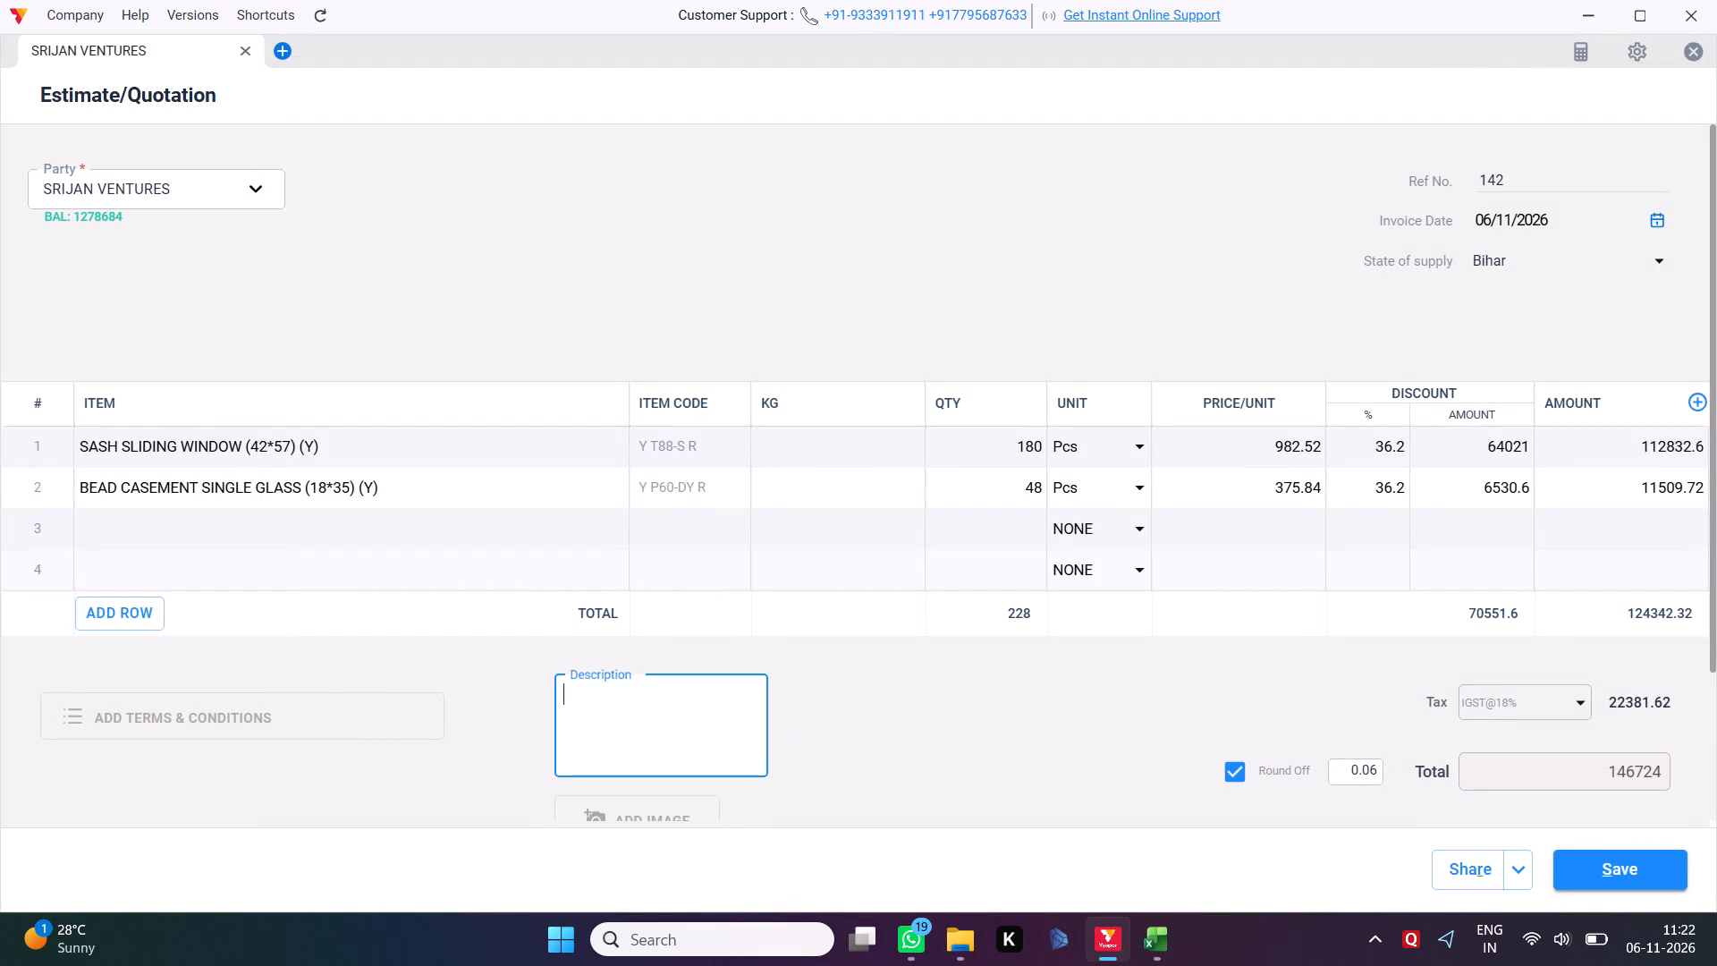
text(DIS)
text(PACT FROM)
key(space)
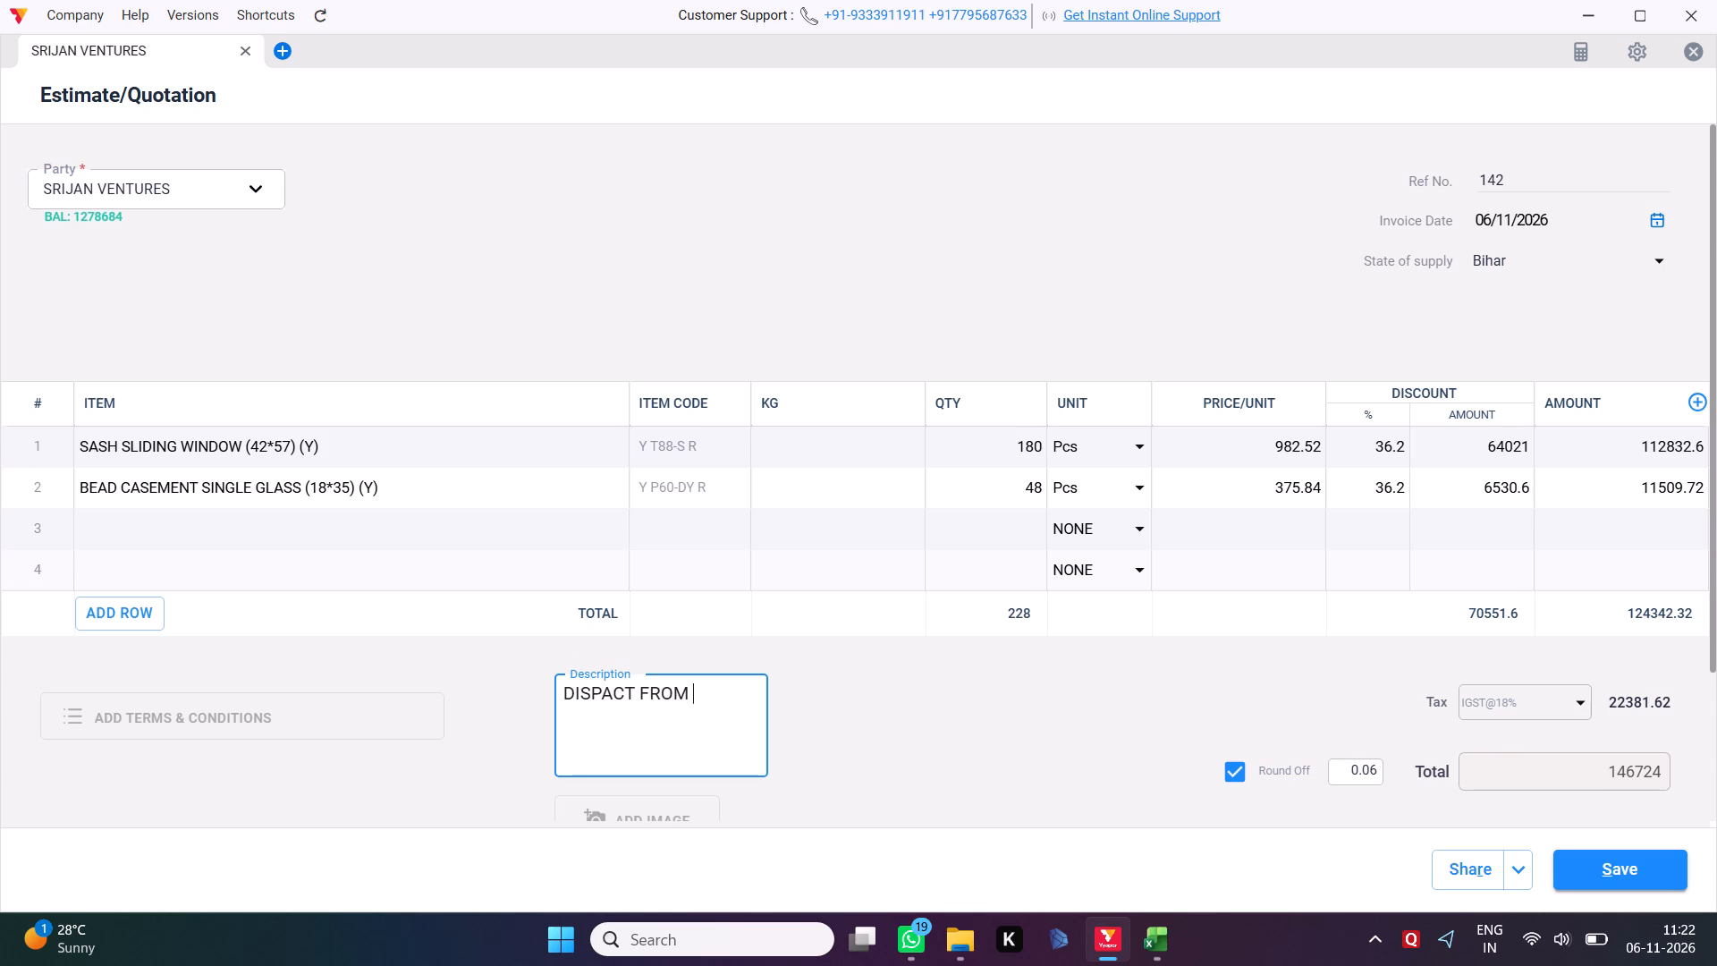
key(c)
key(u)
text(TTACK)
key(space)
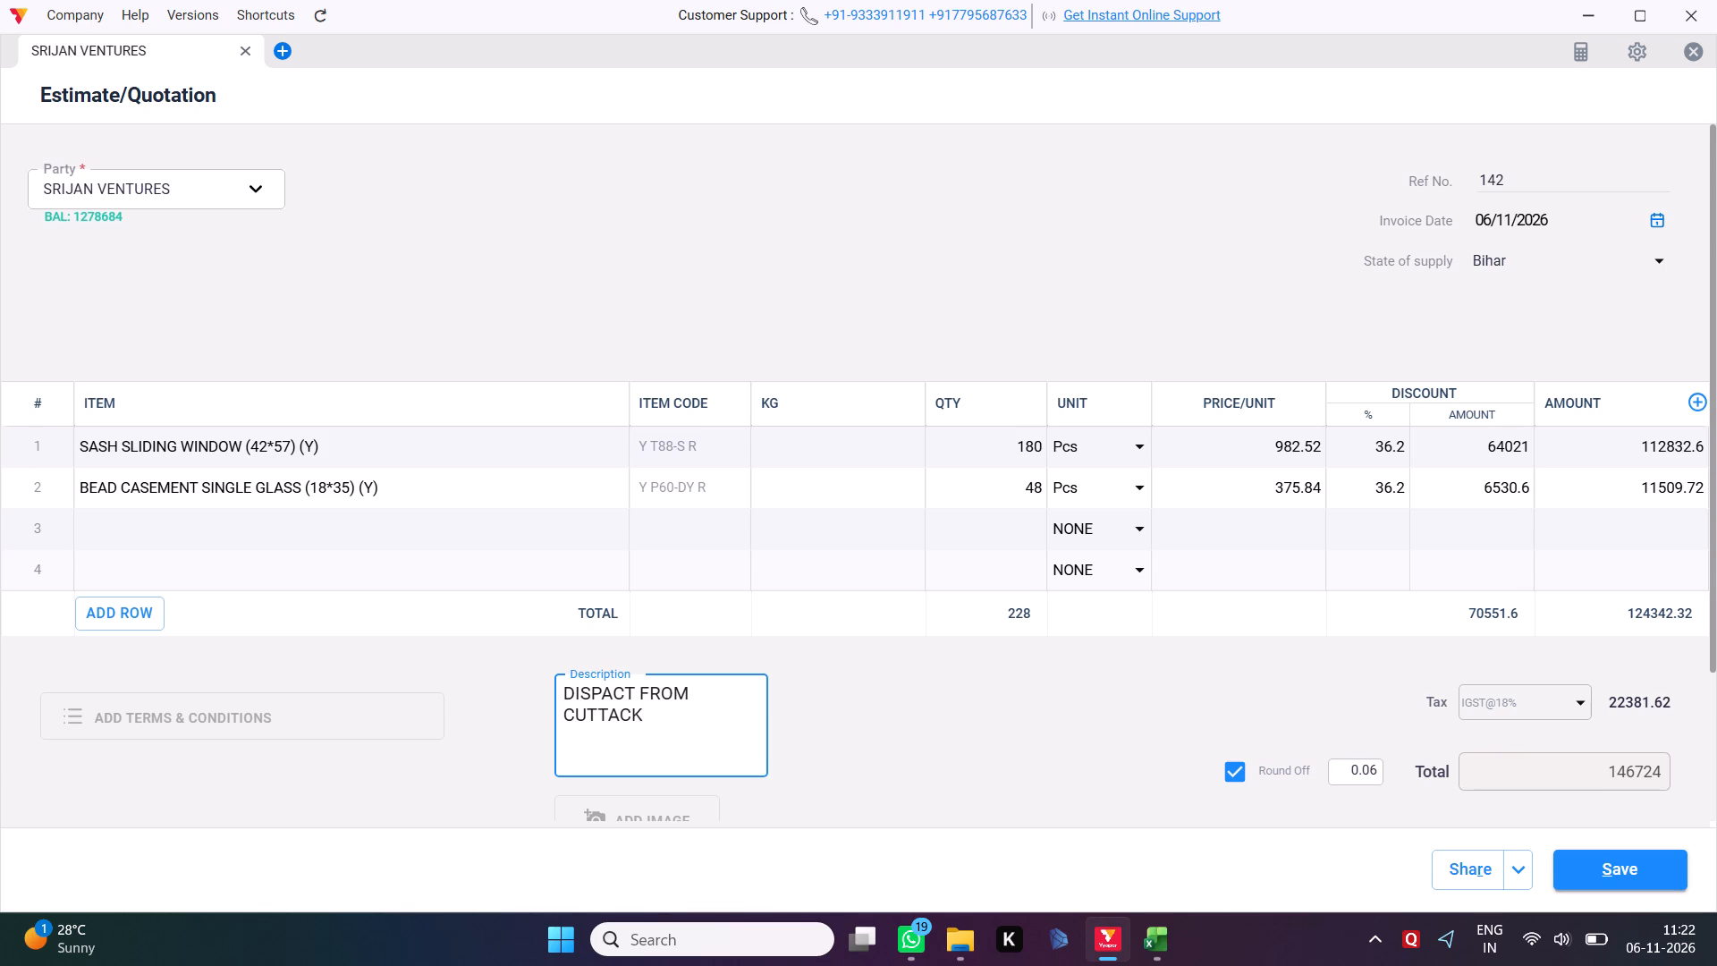
Save SRIJAN VENTURES quotation 142 with its dispatch description.
double_click(633, 723)
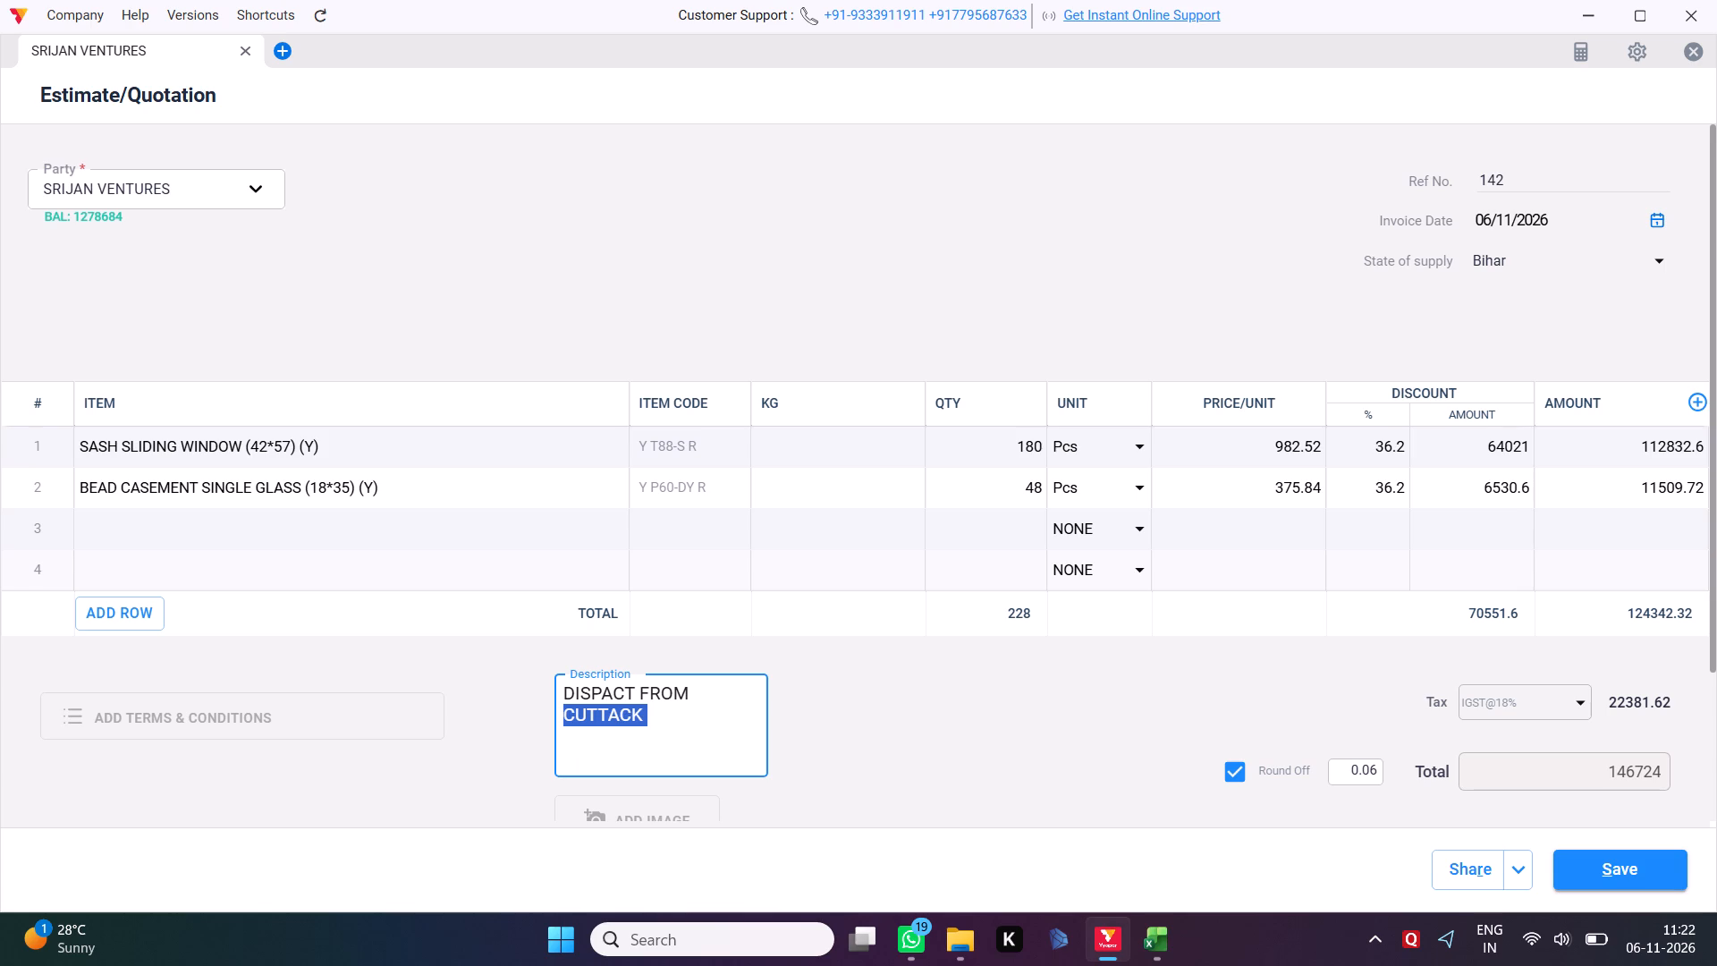
click(940, 720)
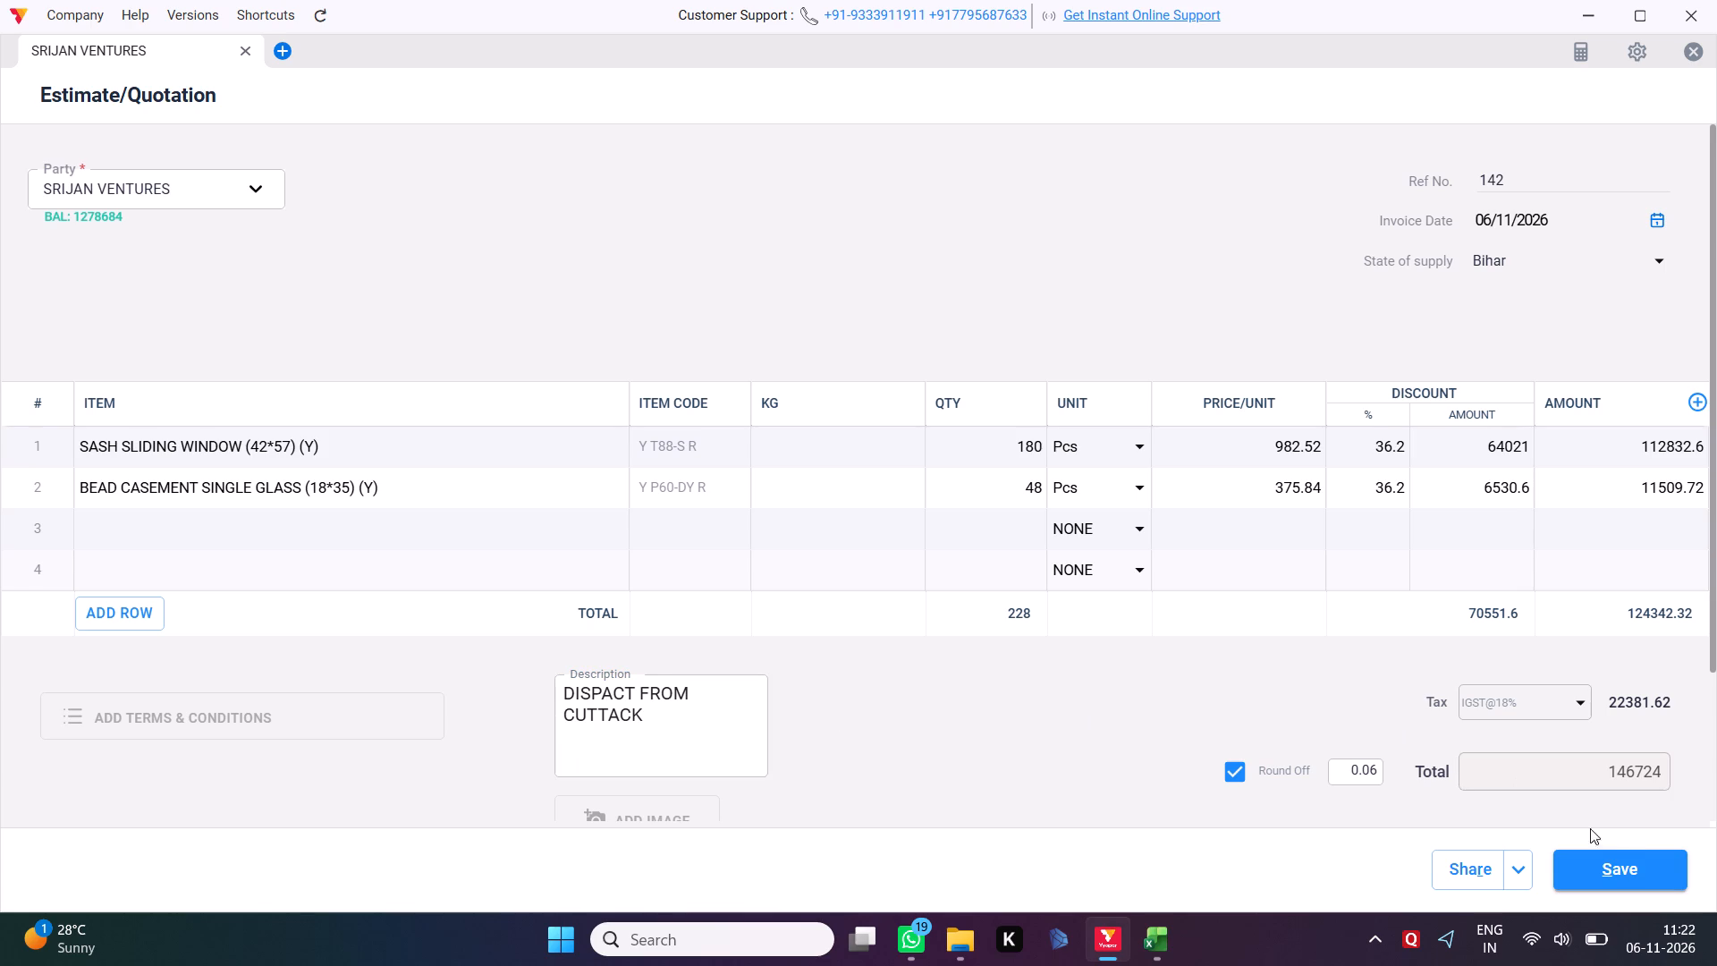
click(1601, 878)
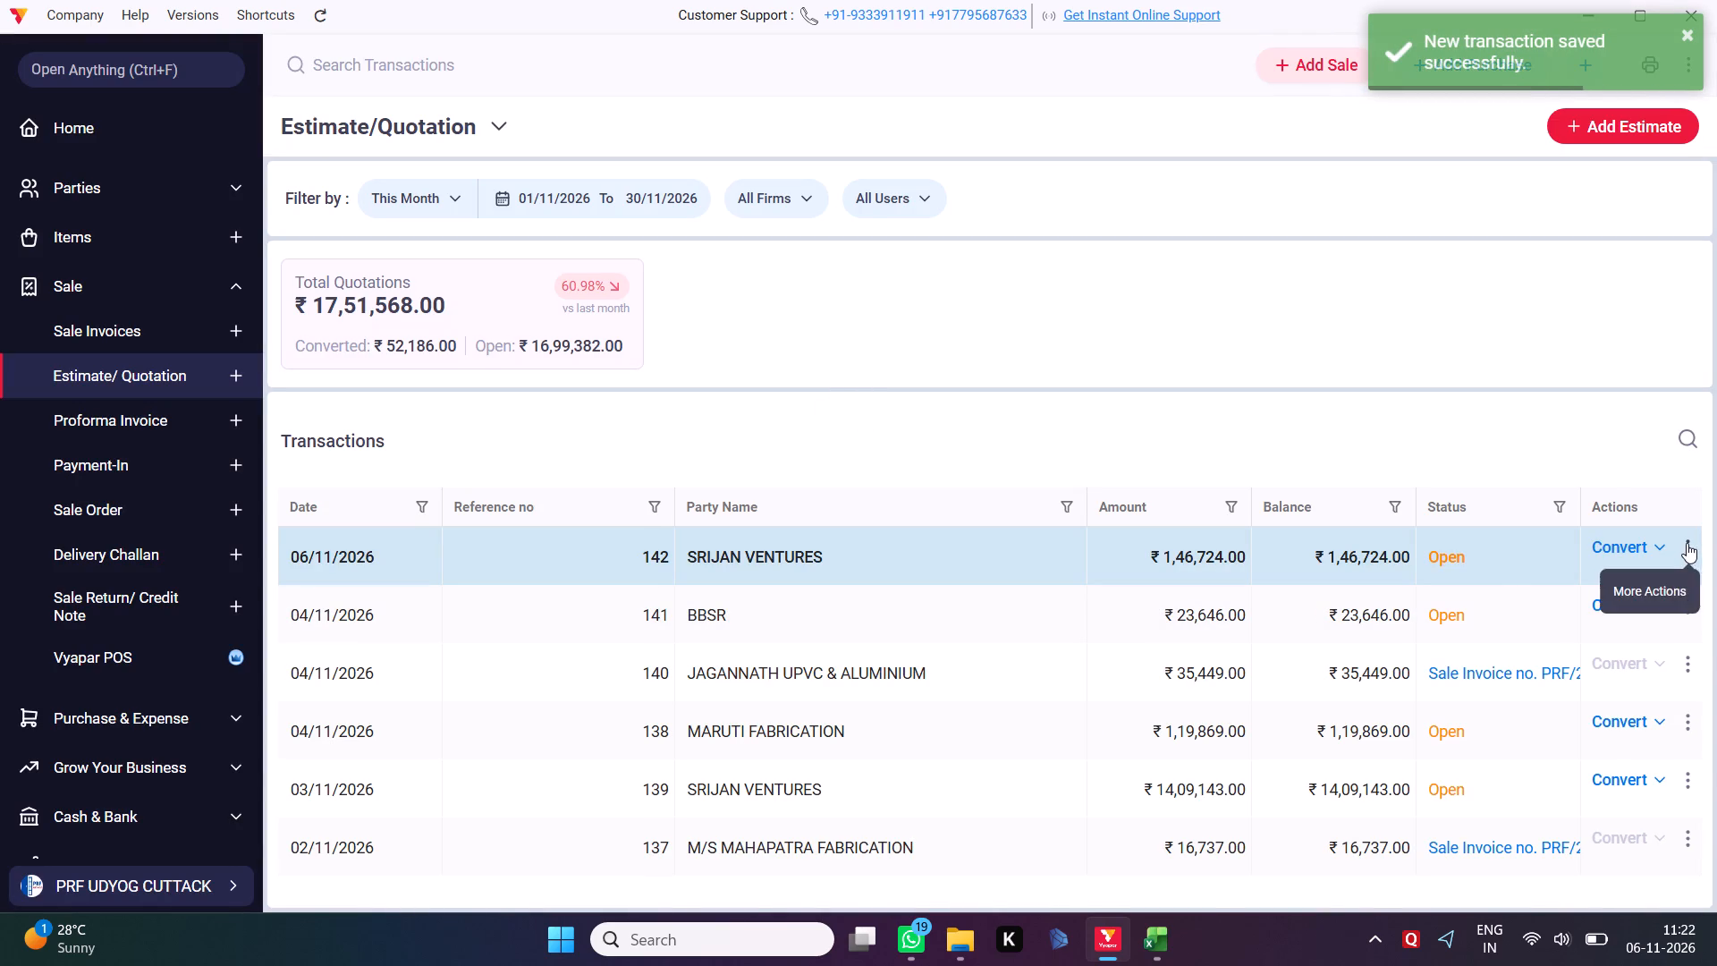
Open quotation 142 as a PDF, save it as Estimate_142_06_11_26 in the Downloads folder, and close the PDF viewer.
click(1687, 543)
click(1583, 695)
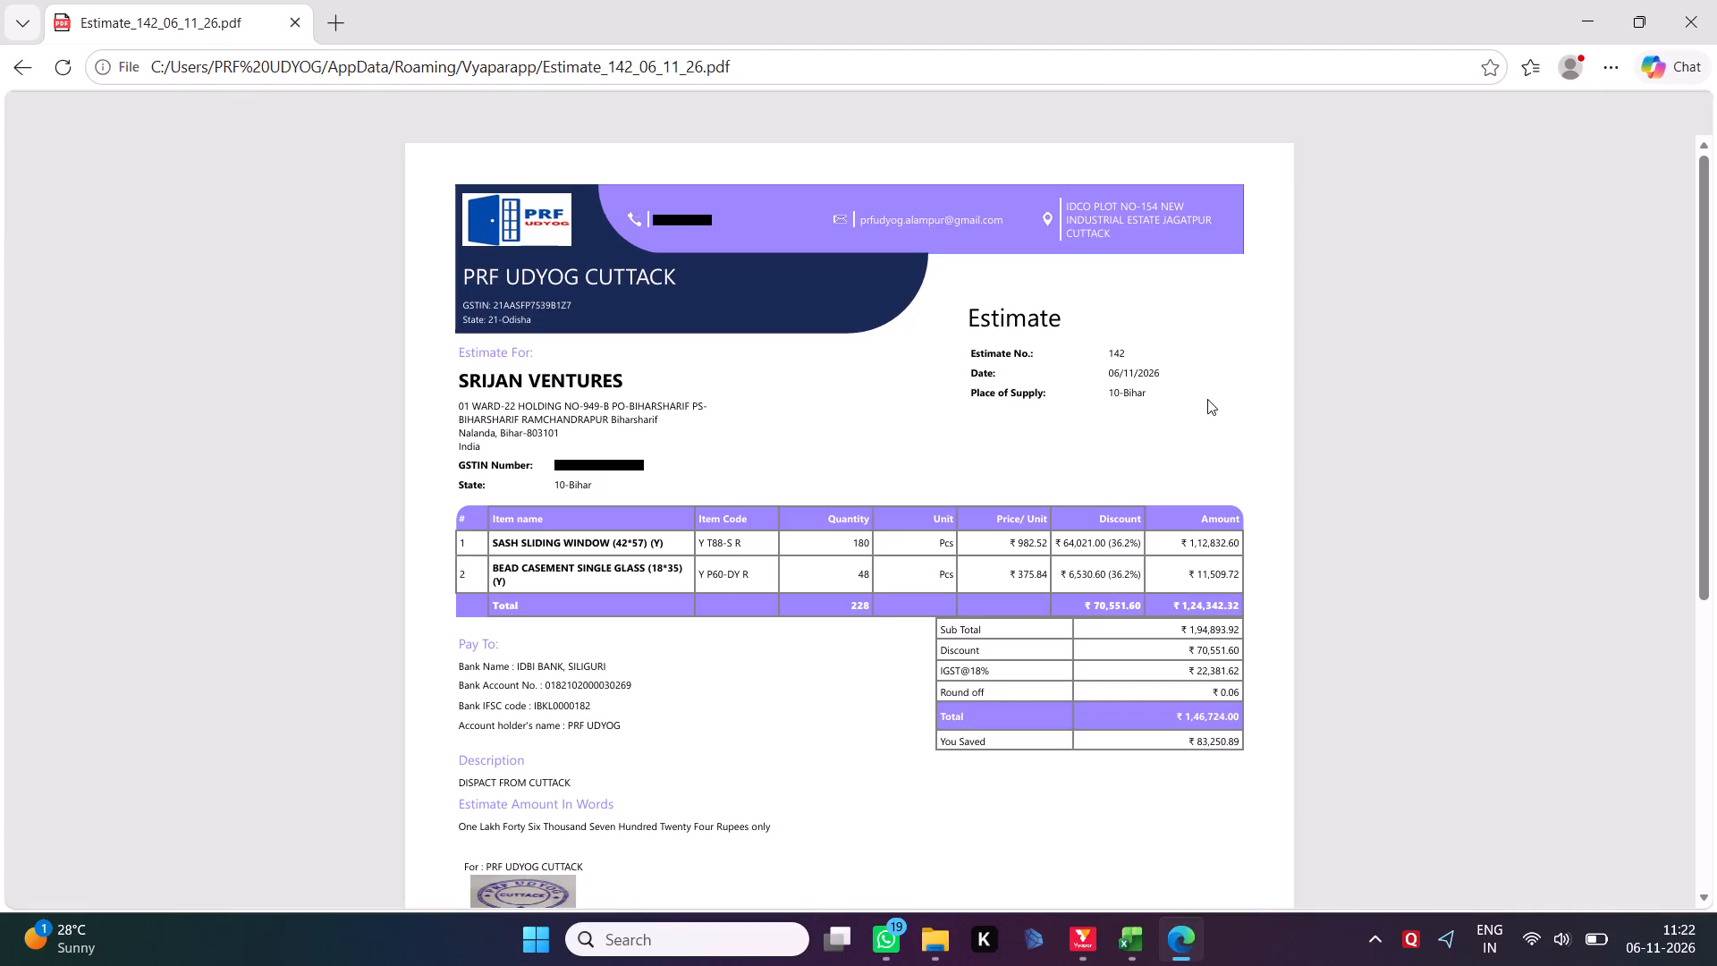
click(1353, 108)
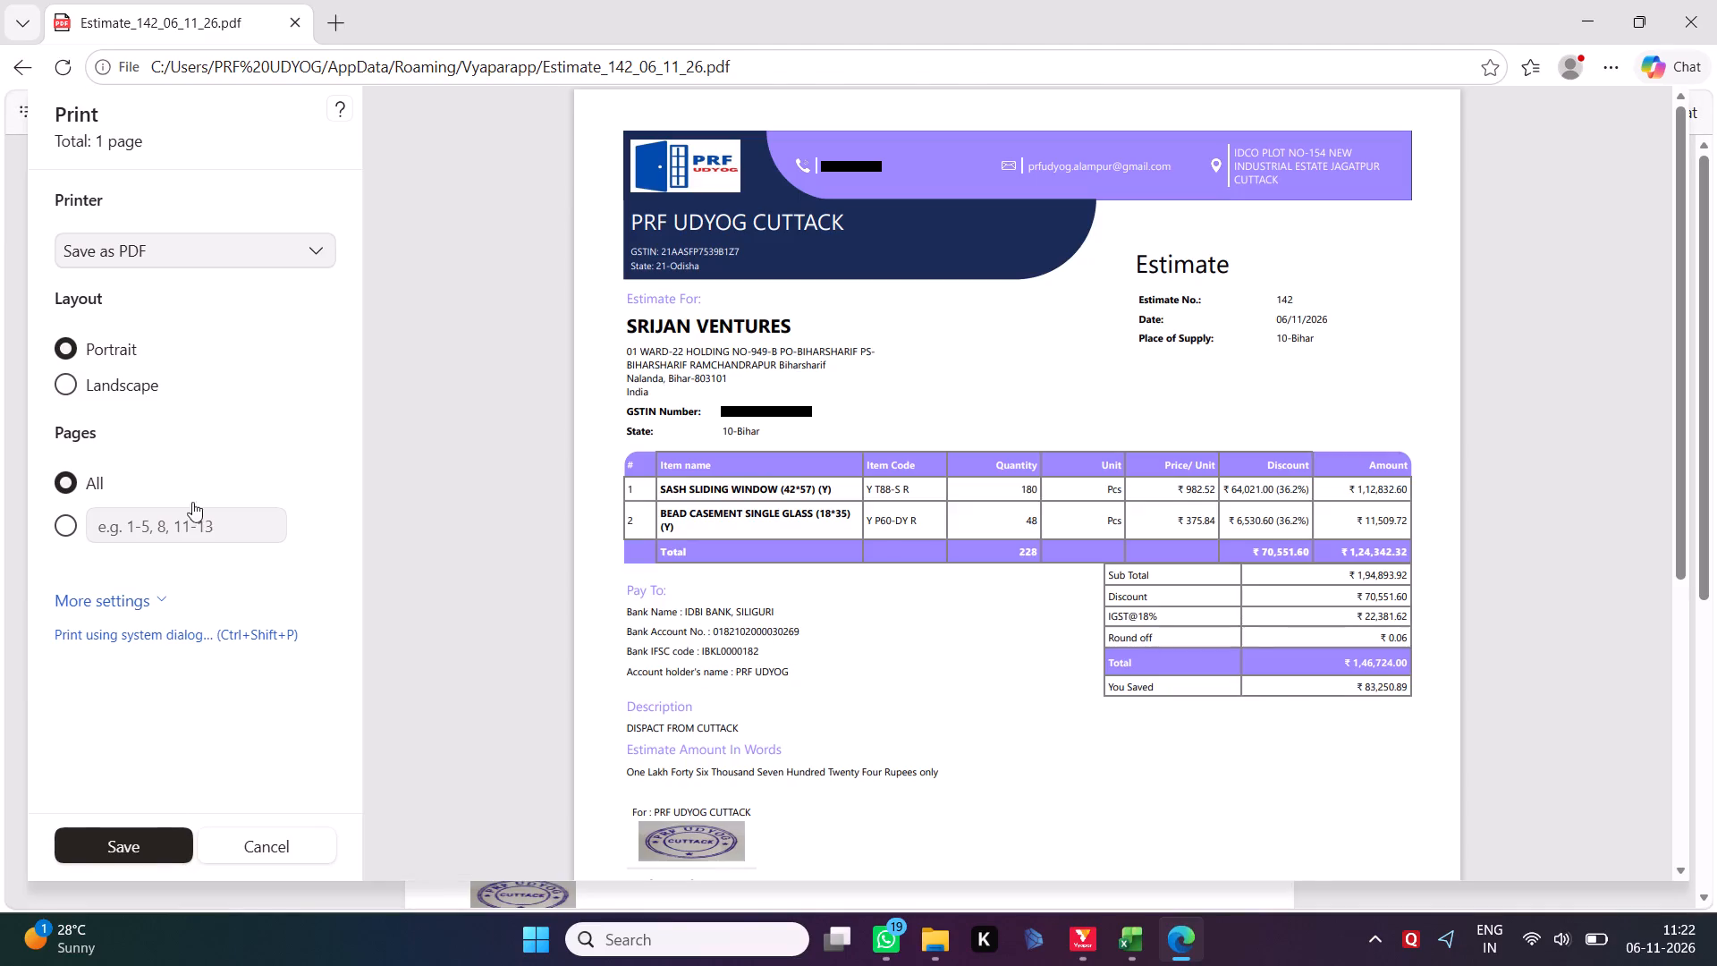
click(156, 847)
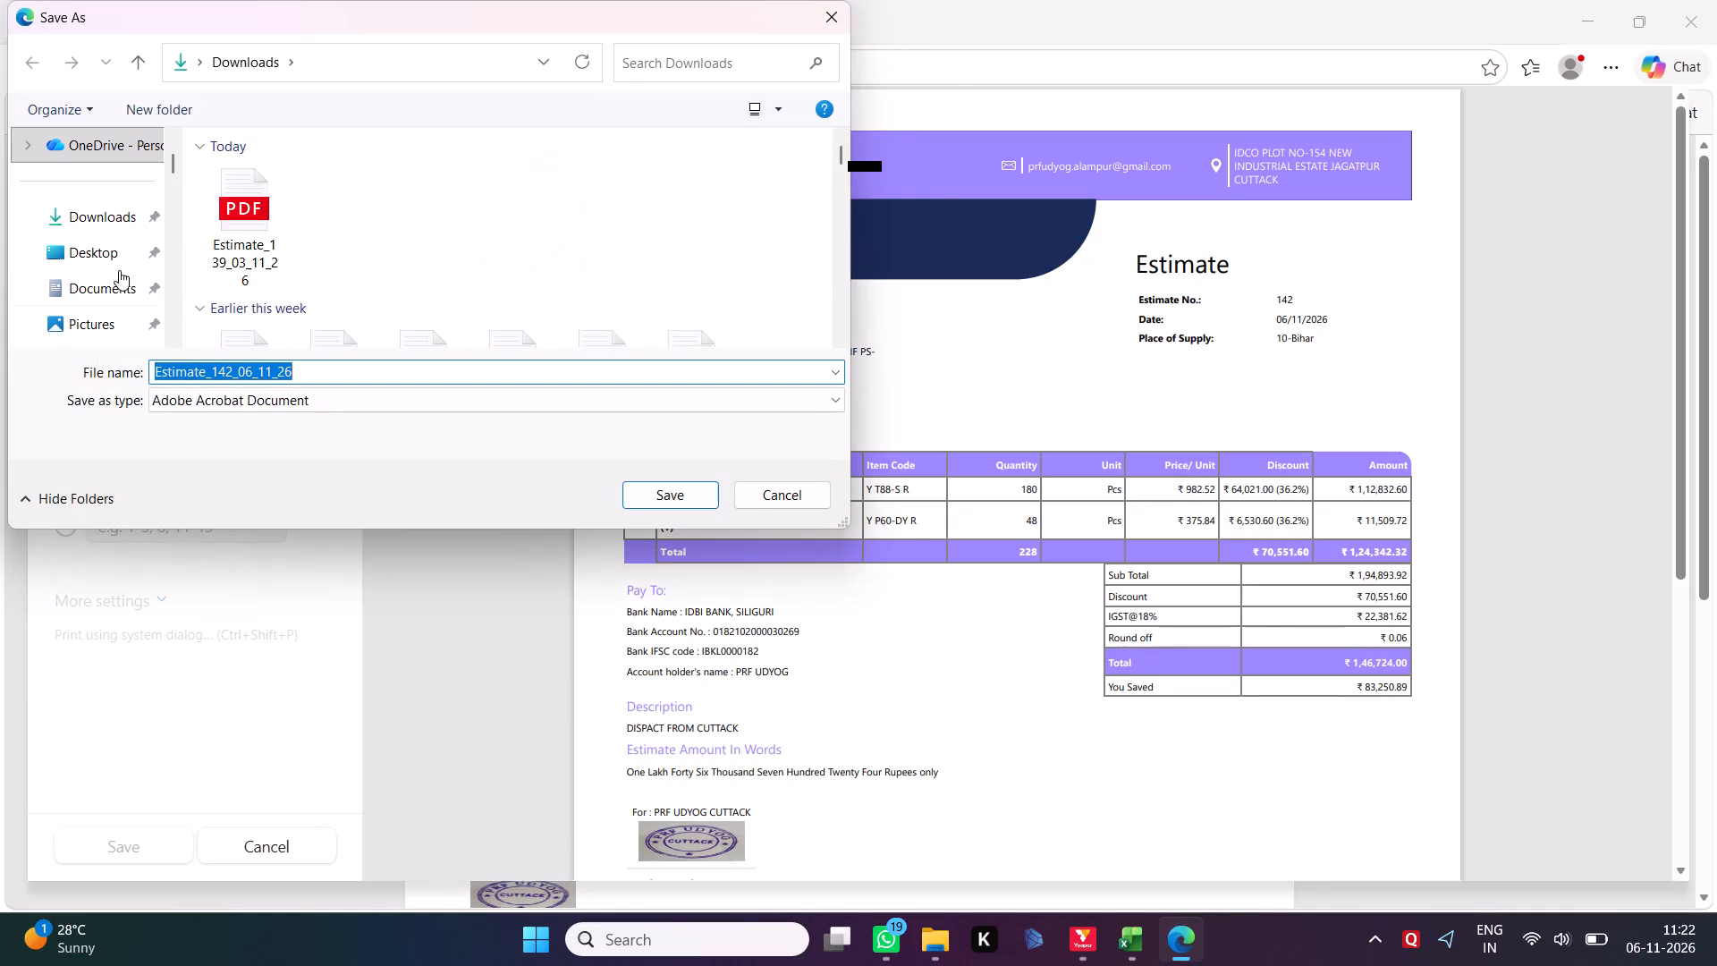
click(89, 217)
click(646, 493)
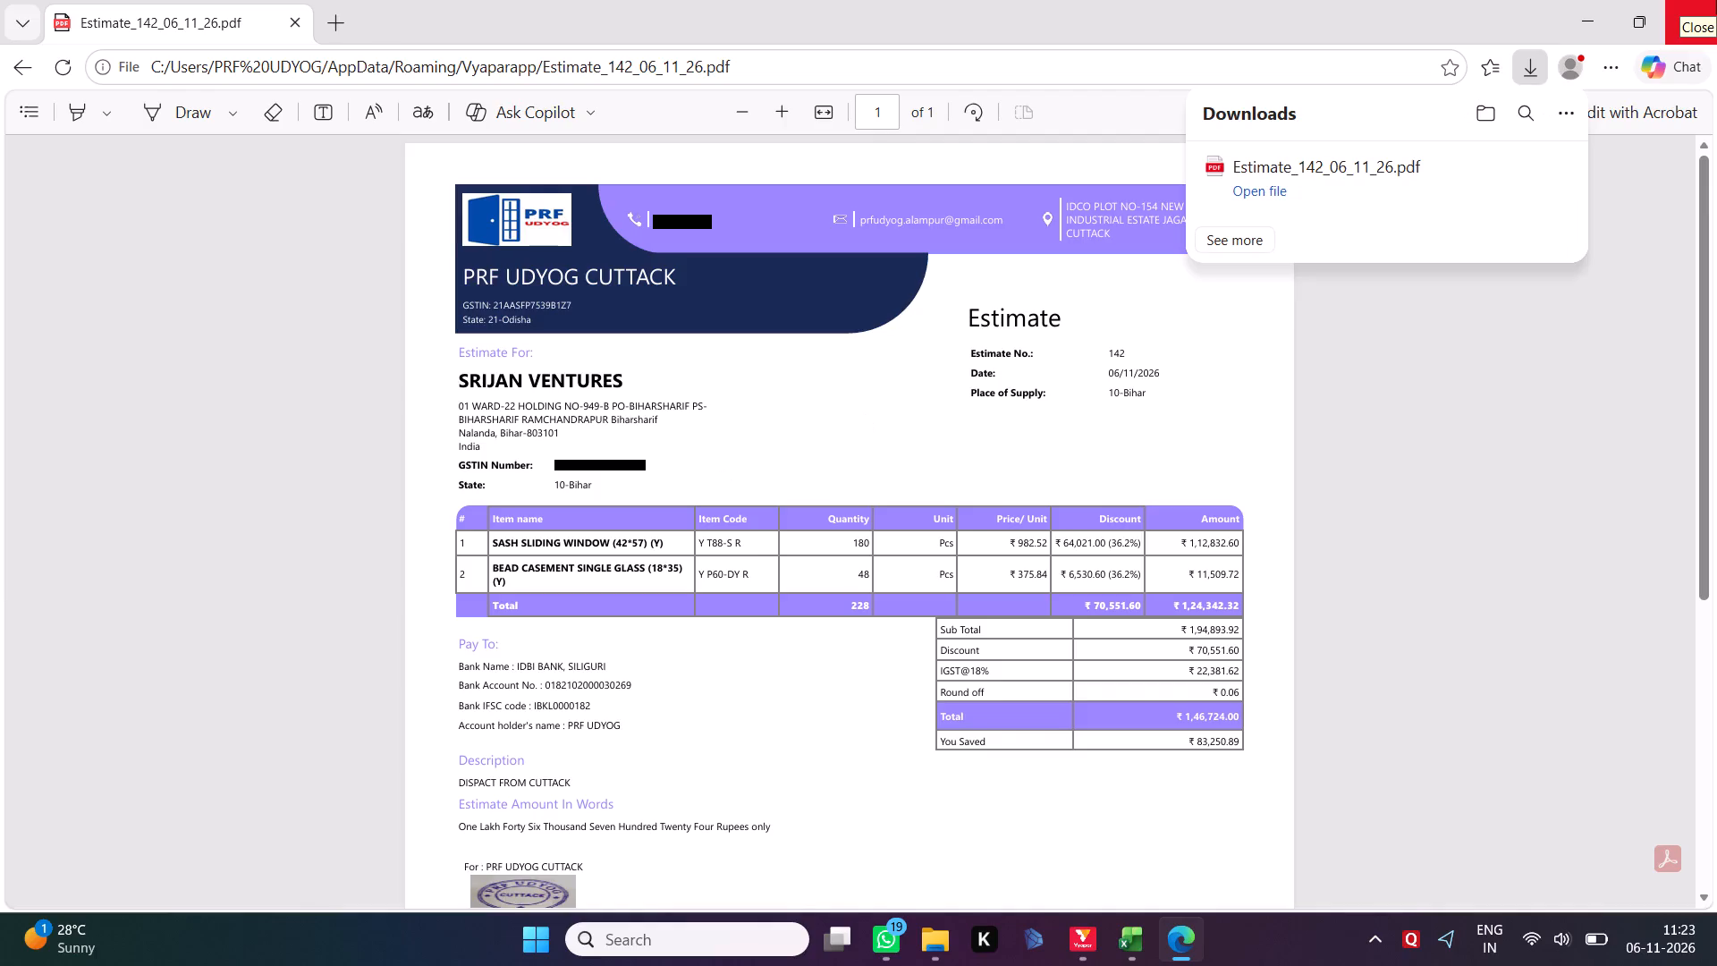
click(1716, 0)
Switch to File Explorer and copy both the Estimate_139_03_11_26 and Estimate_142_06_11_26 PDFs from the Downloads folder.
key(alt+Tab)
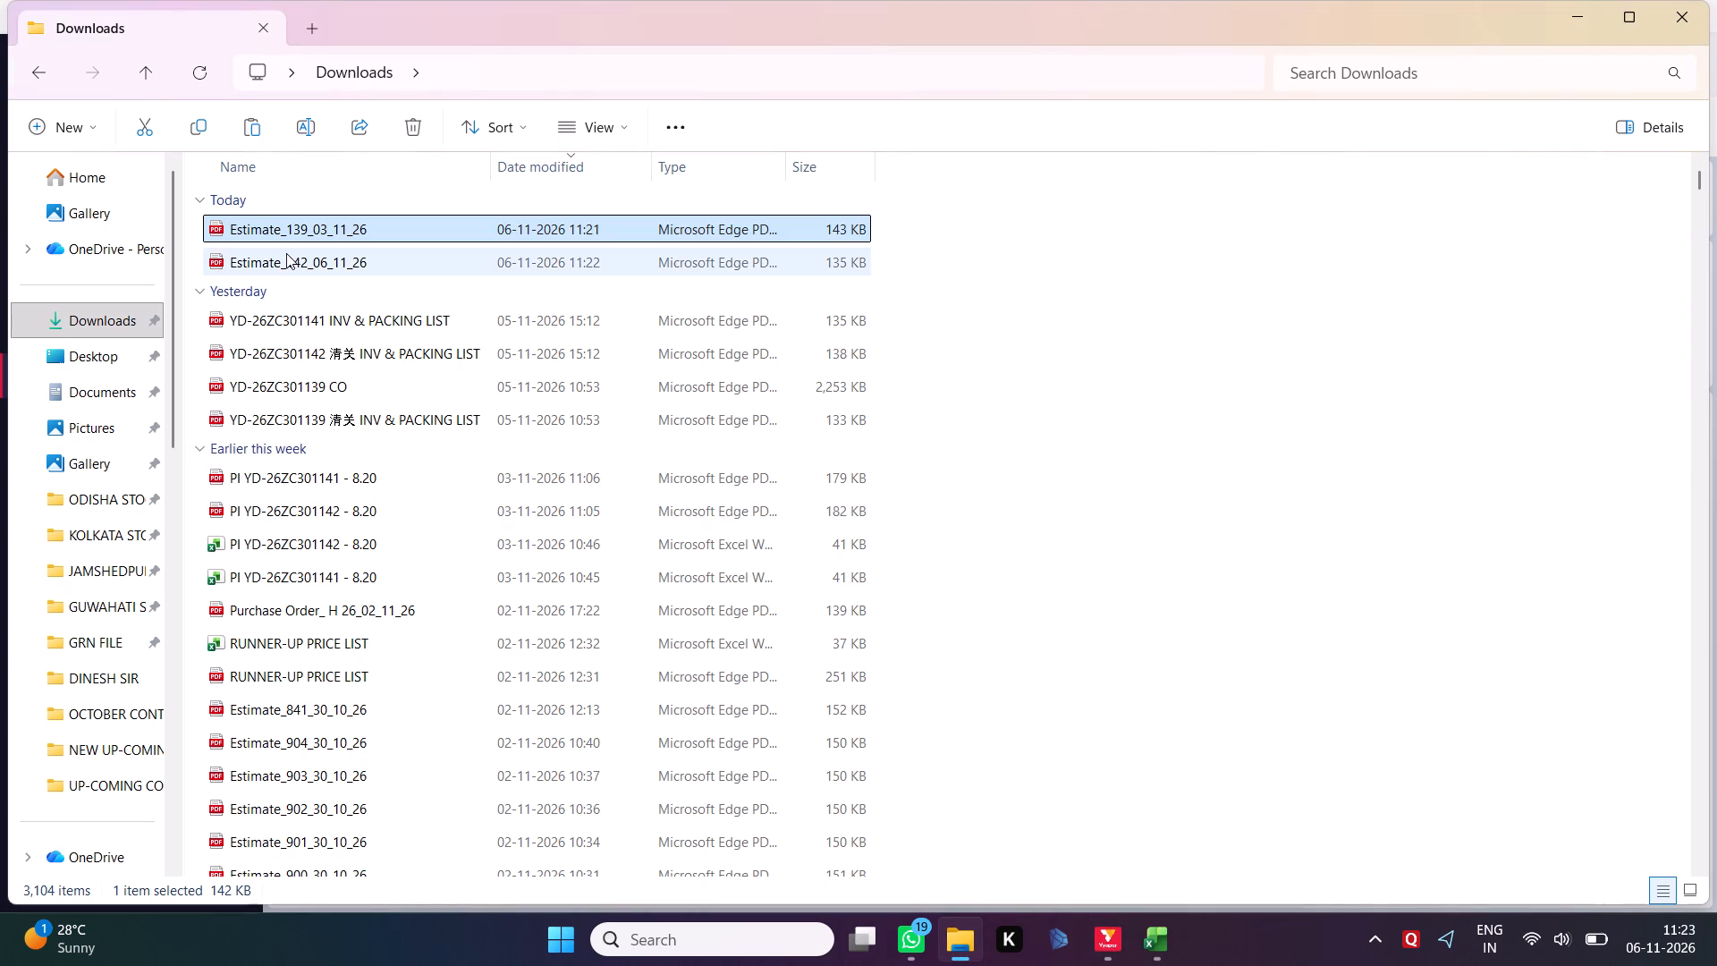
key(shift+Down)
key(ctrl+c)
key(alt+Tab)
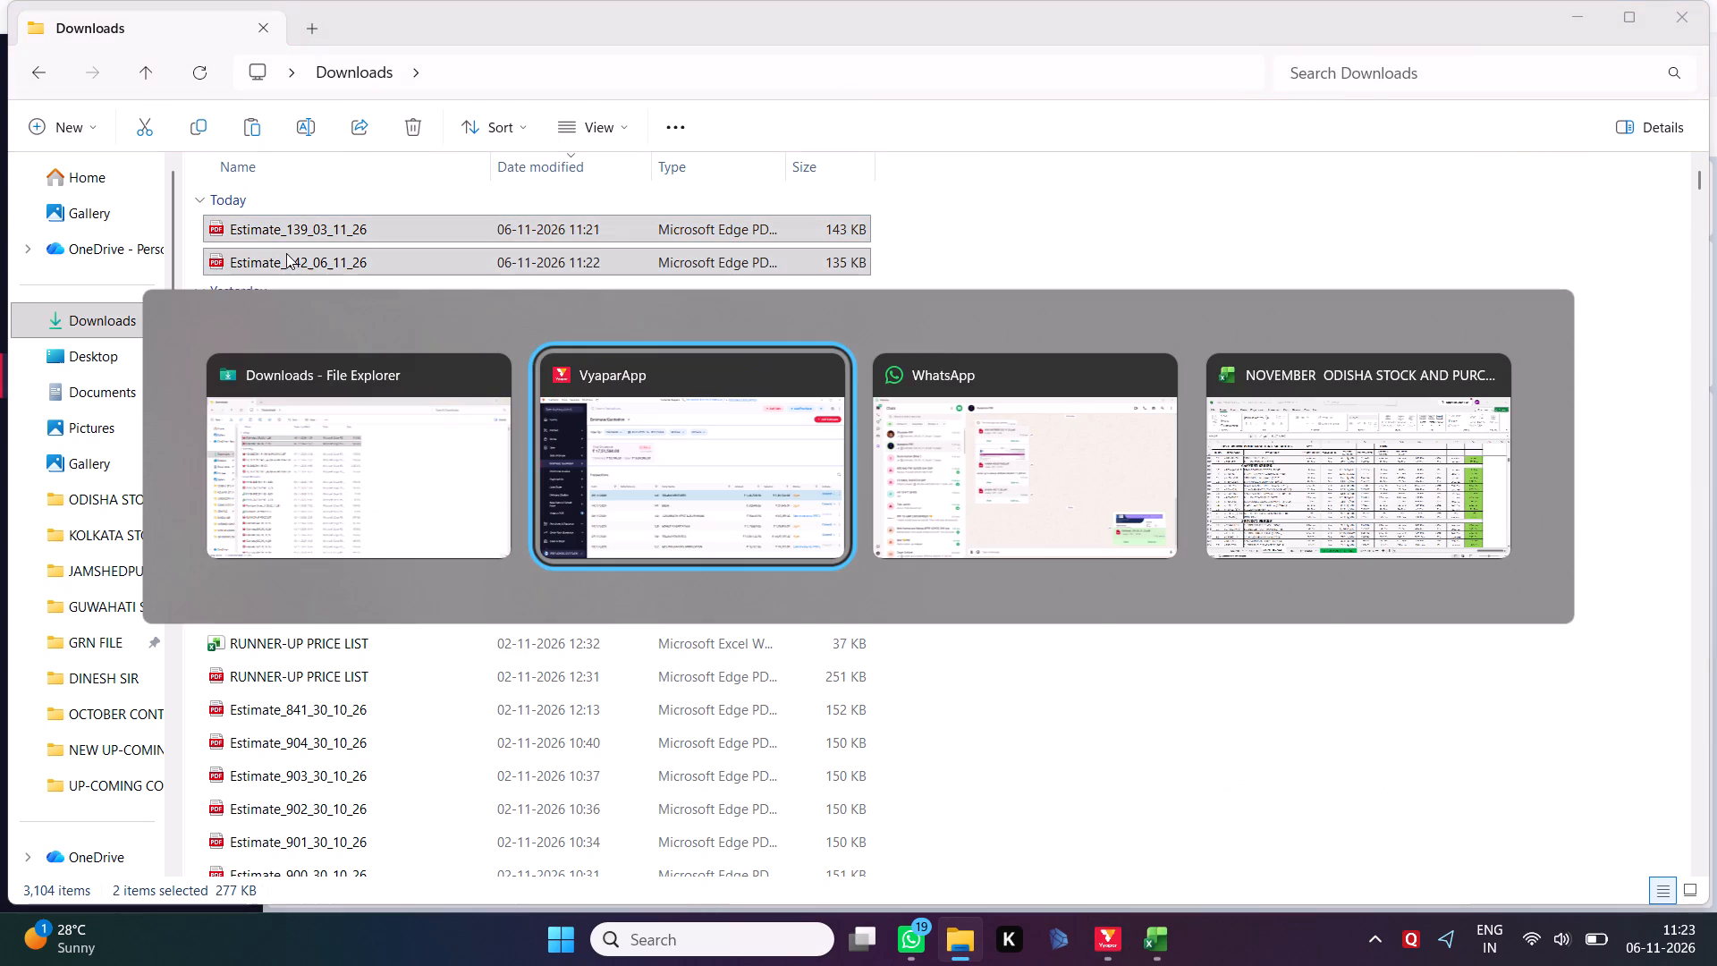